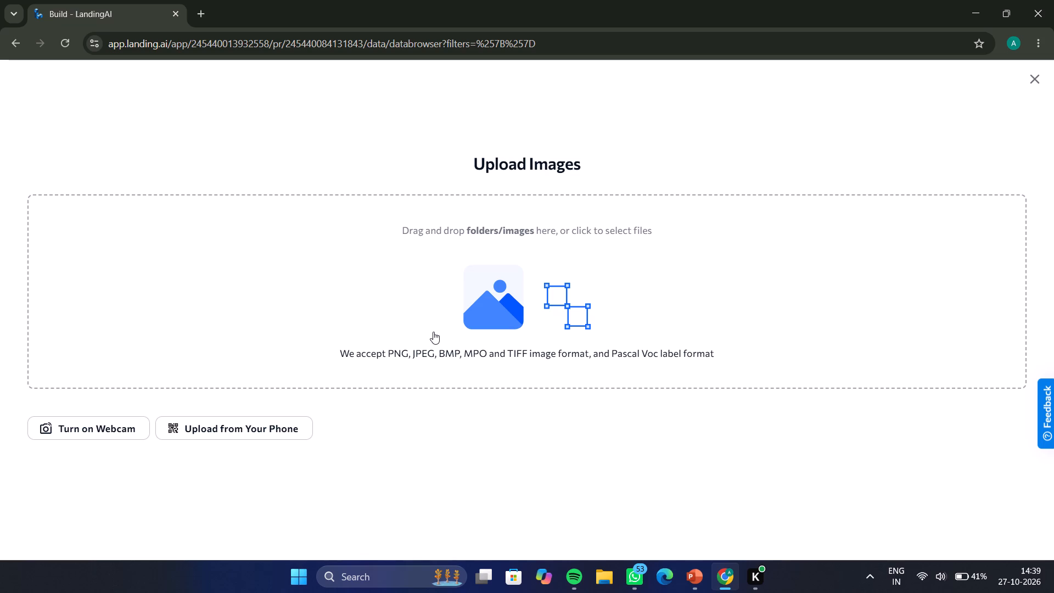
Open the QR code for uploading images to the LandingAI project from a phone.
{"action": "left_click", "coordinate": [273, 432]}
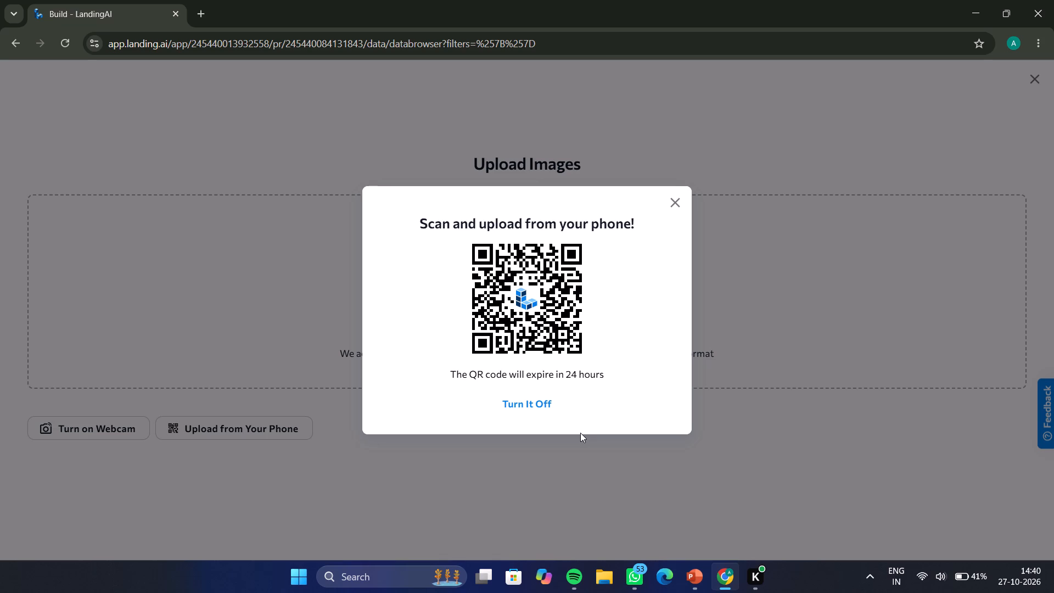
Switch to the PowerPoint assignment slides, review the image upload and labelling instructions on slides 13 and 14, and return to LandingAI.
{"action": "left_click", "coordinate": [704, 586]}
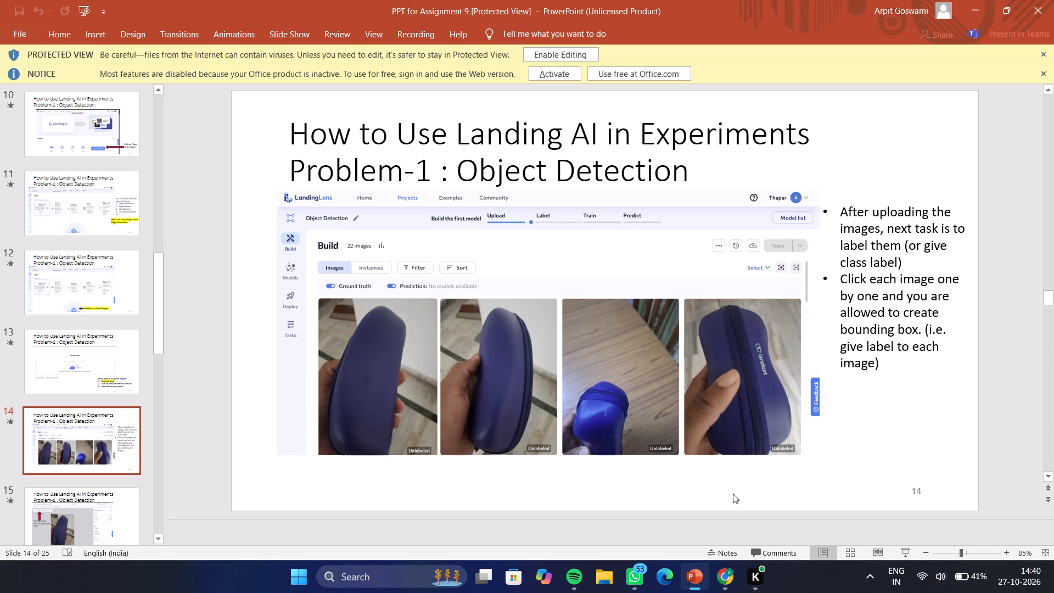
{"action": "key", "text": "Left"}
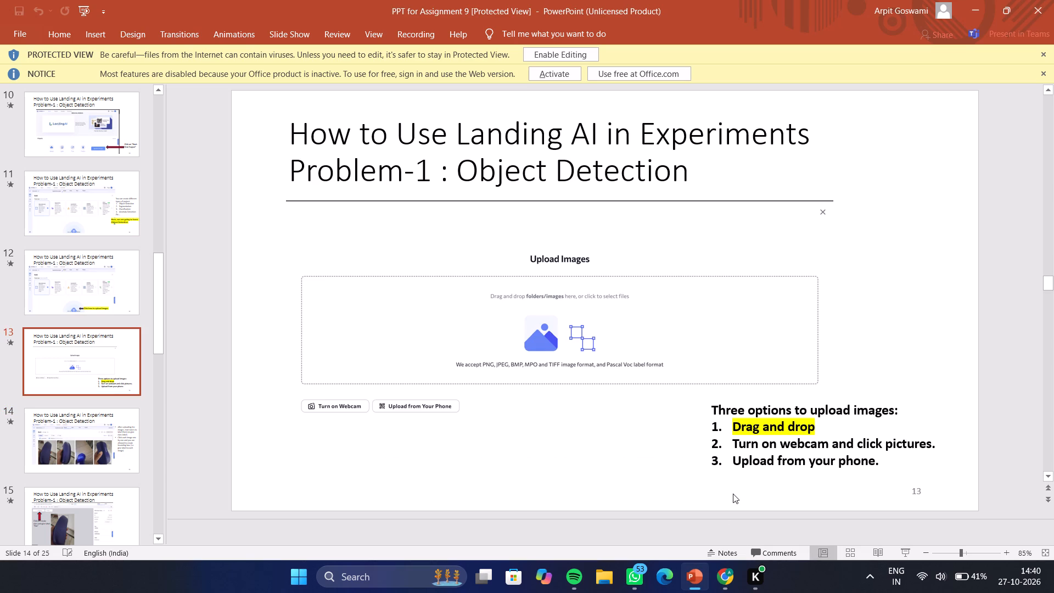
{"action": "key", "text": "Right"}
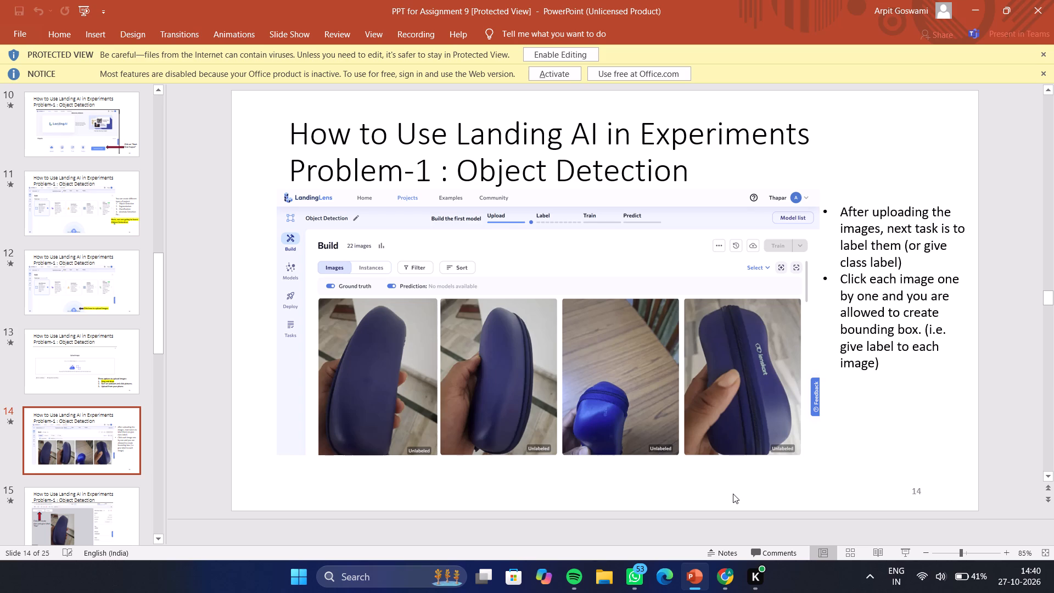
{"action": "left_click", "coordinate": [725, 581]}
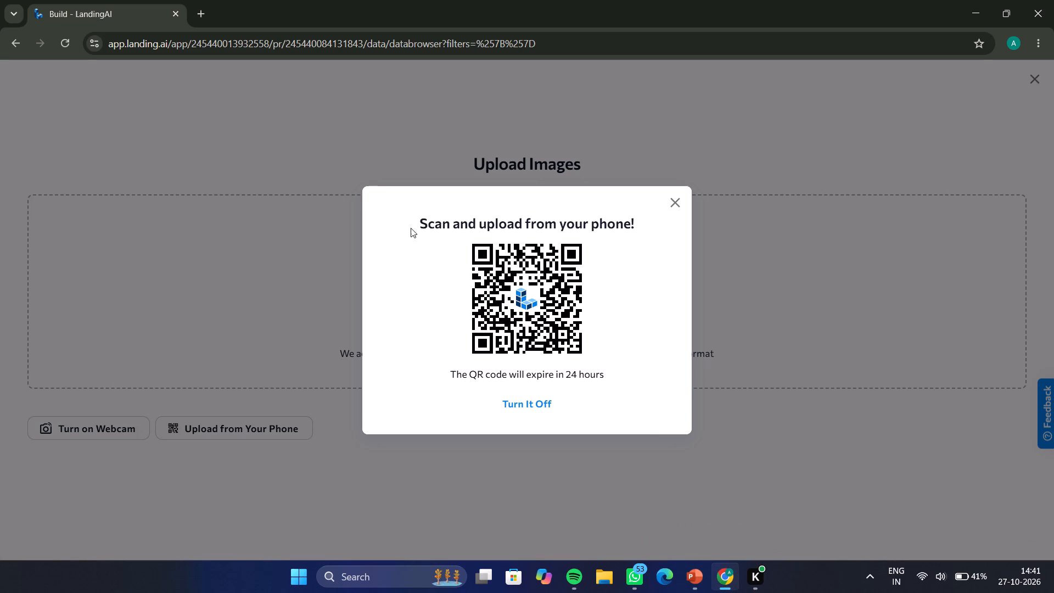
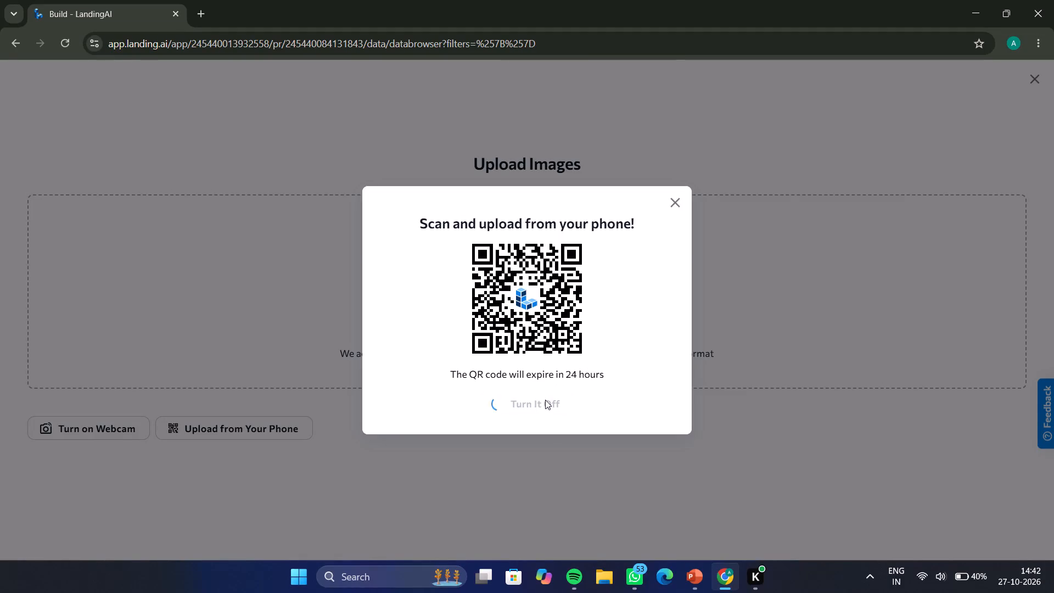
Close the phone-upload QR code and return to the Upload Images page.
{"action": "left_click", "coordinate": [547, 394]}
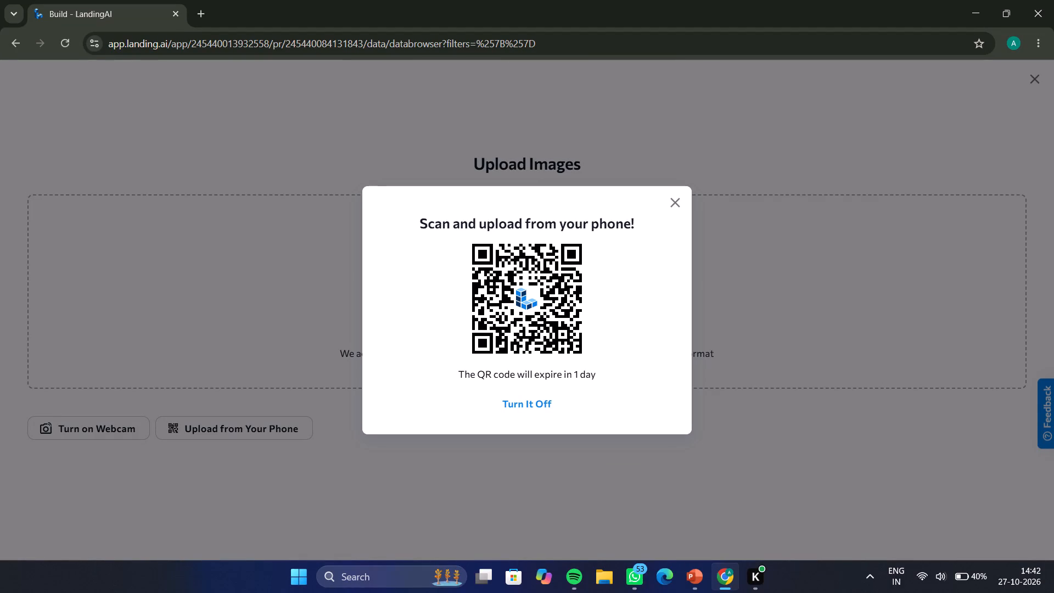
{"action": "left_click", "coordinate": [679, 196]}
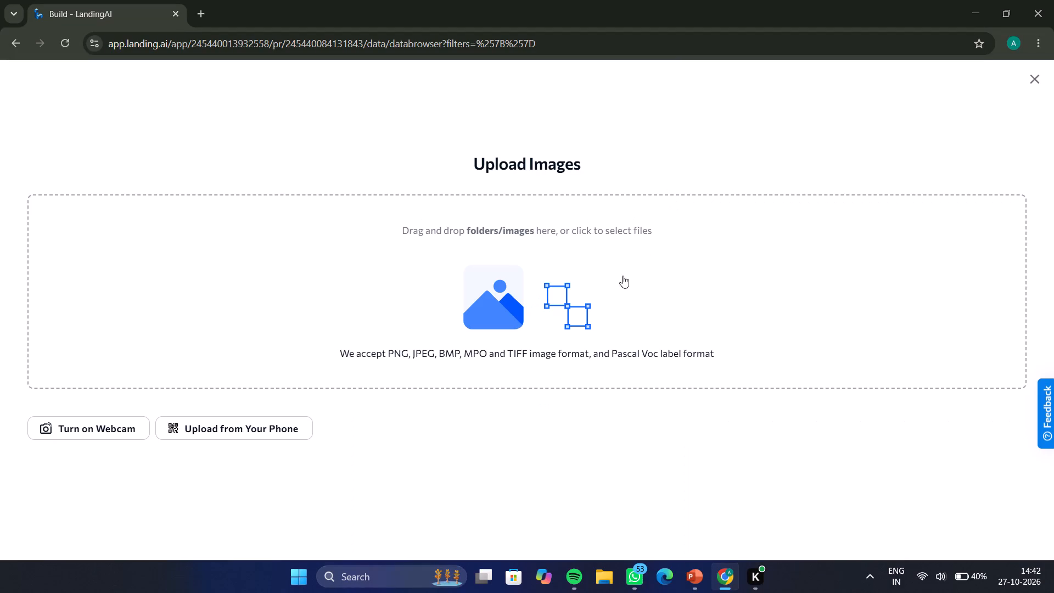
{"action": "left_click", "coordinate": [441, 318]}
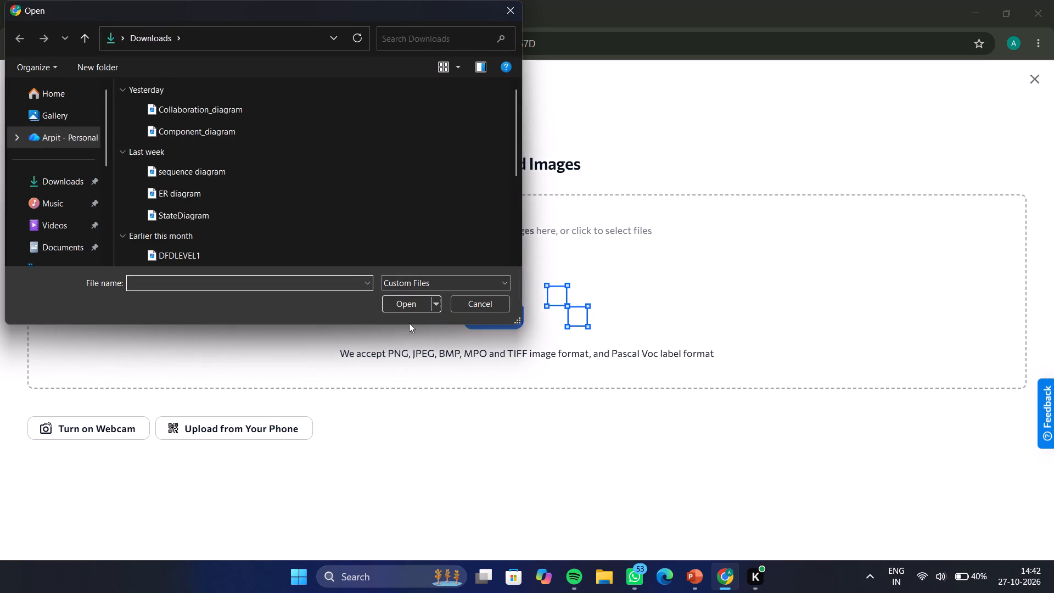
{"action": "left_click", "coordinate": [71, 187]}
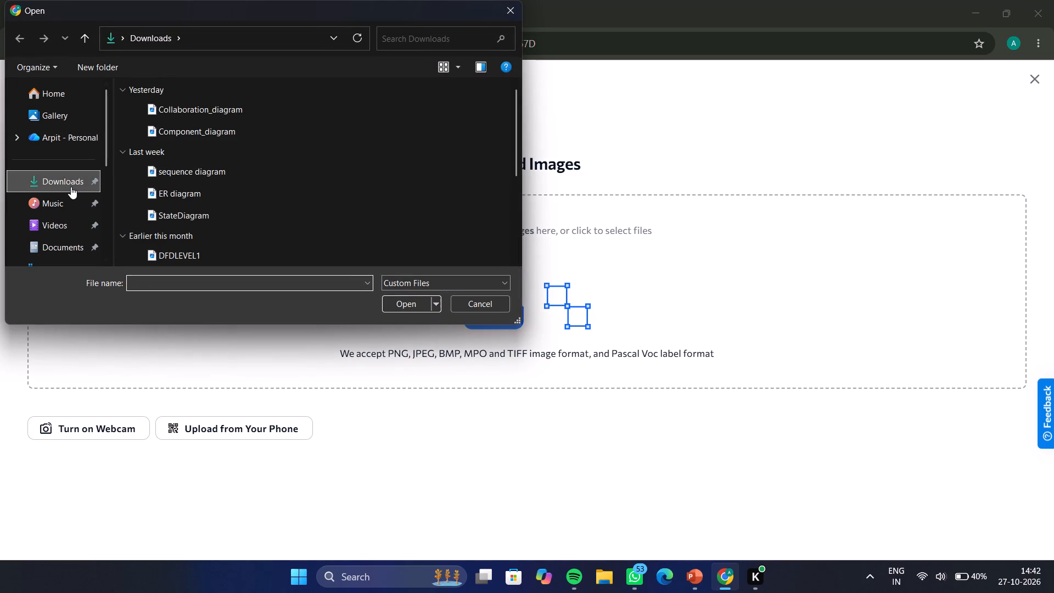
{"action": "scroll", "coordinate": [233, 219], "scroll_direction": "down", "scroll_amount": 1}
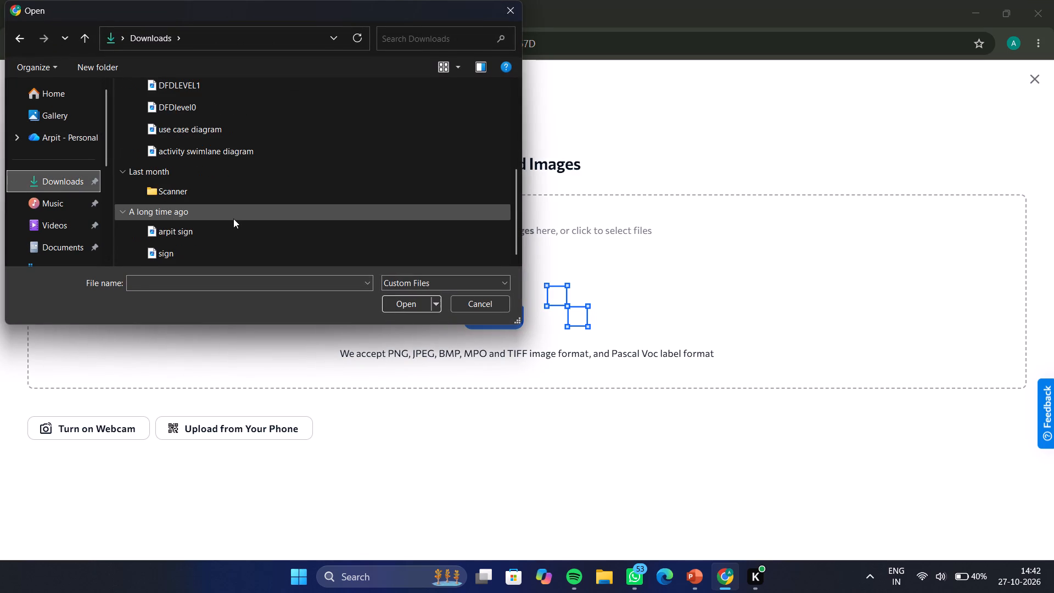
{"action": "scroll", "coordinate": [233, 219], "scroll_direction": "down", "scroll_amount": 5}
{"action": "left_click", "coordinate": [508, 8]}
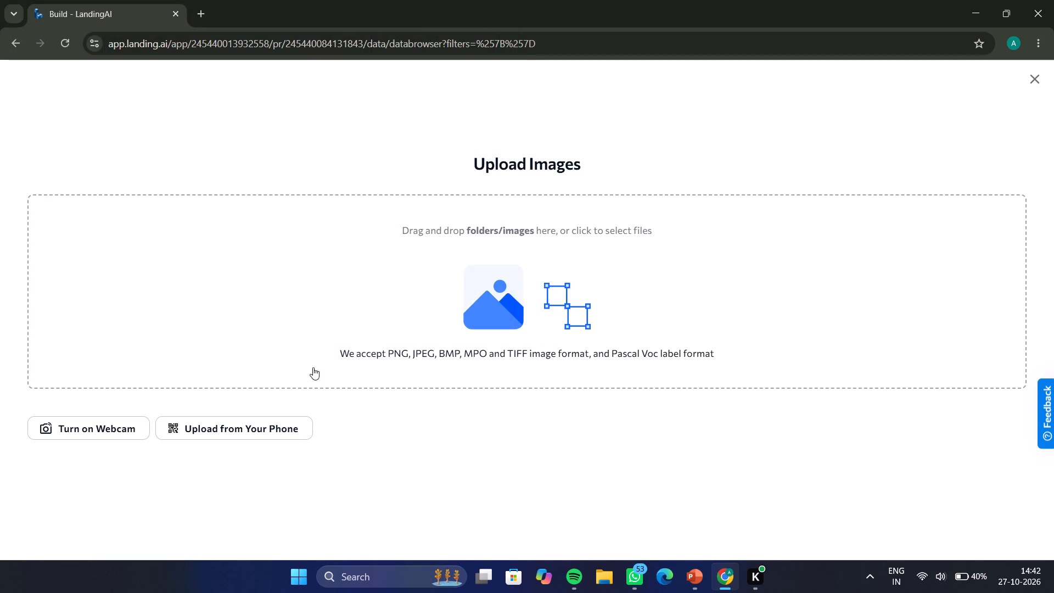
Turn on the webcam as the image source for the project upload.
{"action": "left_click", "coordinate": [93, 431]}
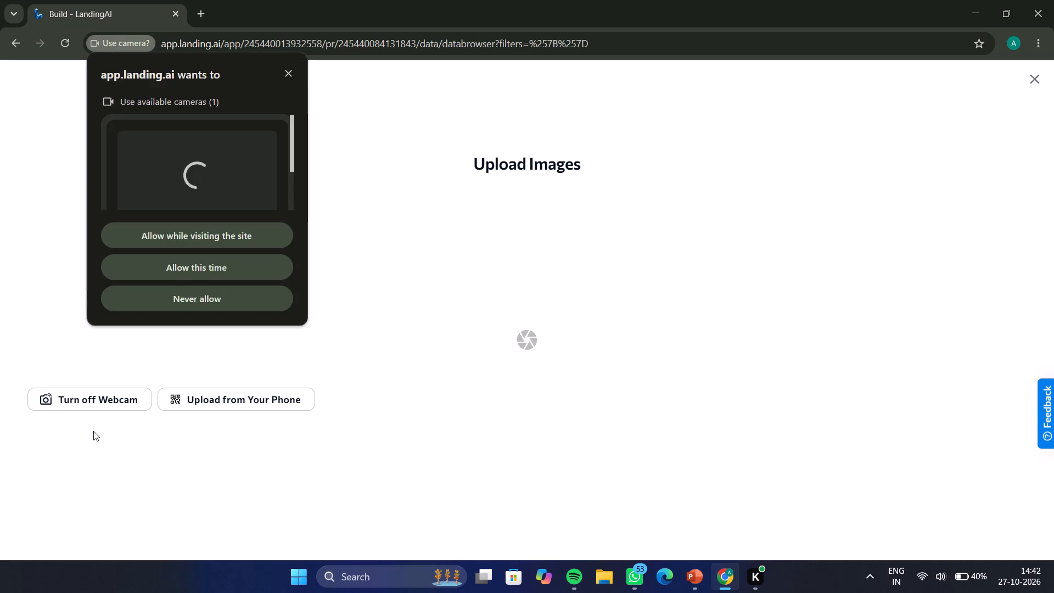
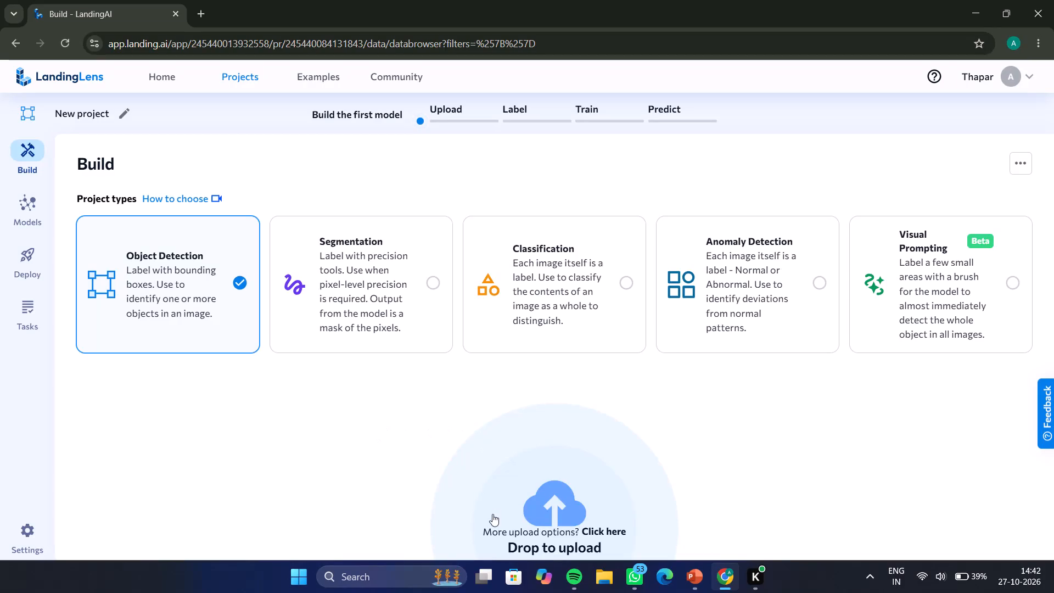
Reopen the image upload page for the object detection project.
{"action": "left_click", "coordinate": [551, 501]}
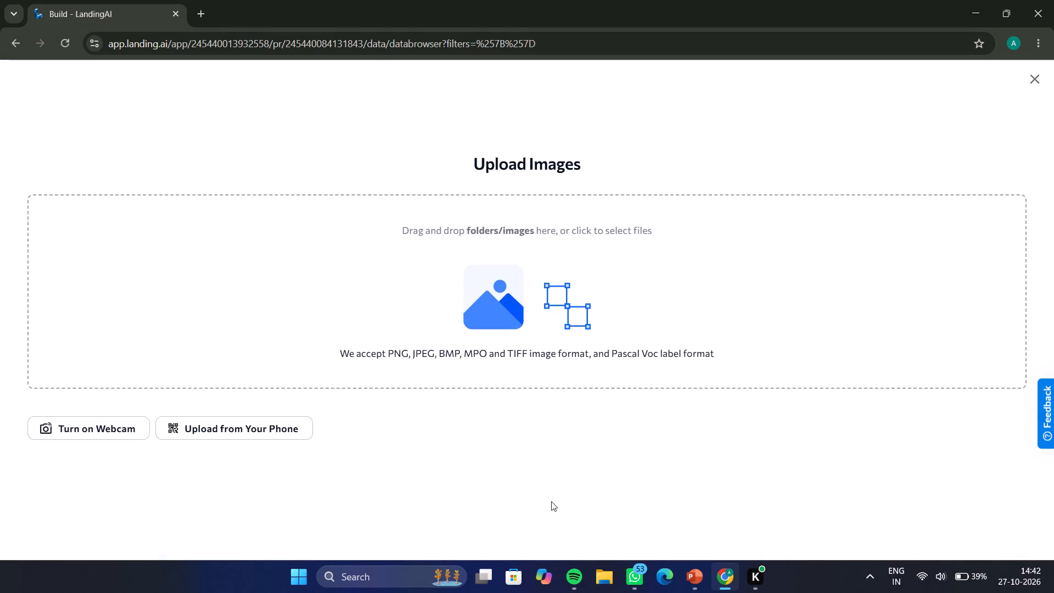
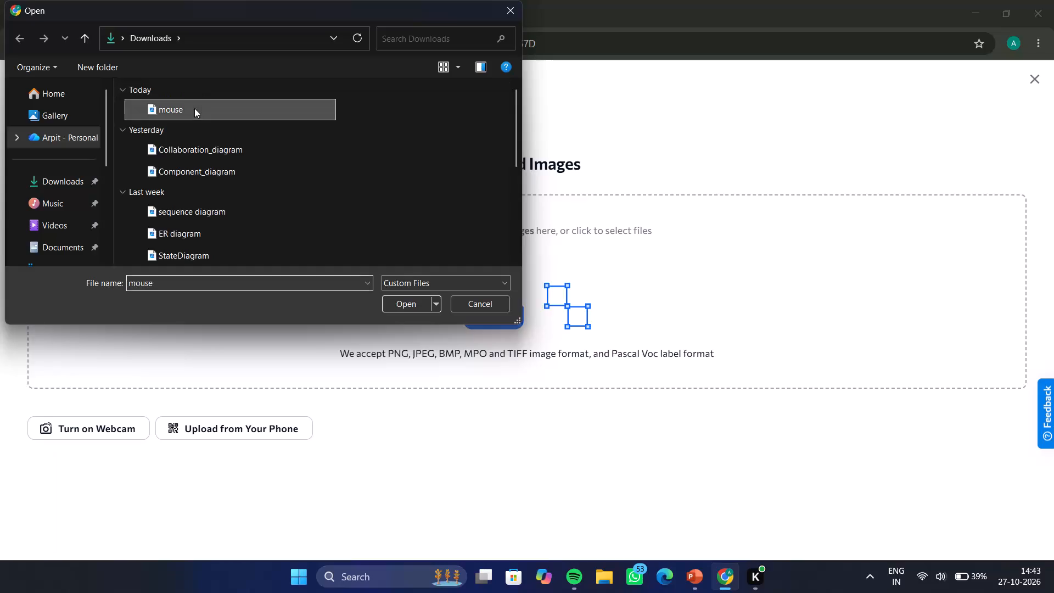
Select the mouse picture from the Downloads folder and upload it to the project with an unassigned split.
{"action": "left_click", "coordinate": [419, 300]}
{"action": "scroll", "coordinate": [647, 421], "scroll_direction": "down", "scroll_amount": 1}
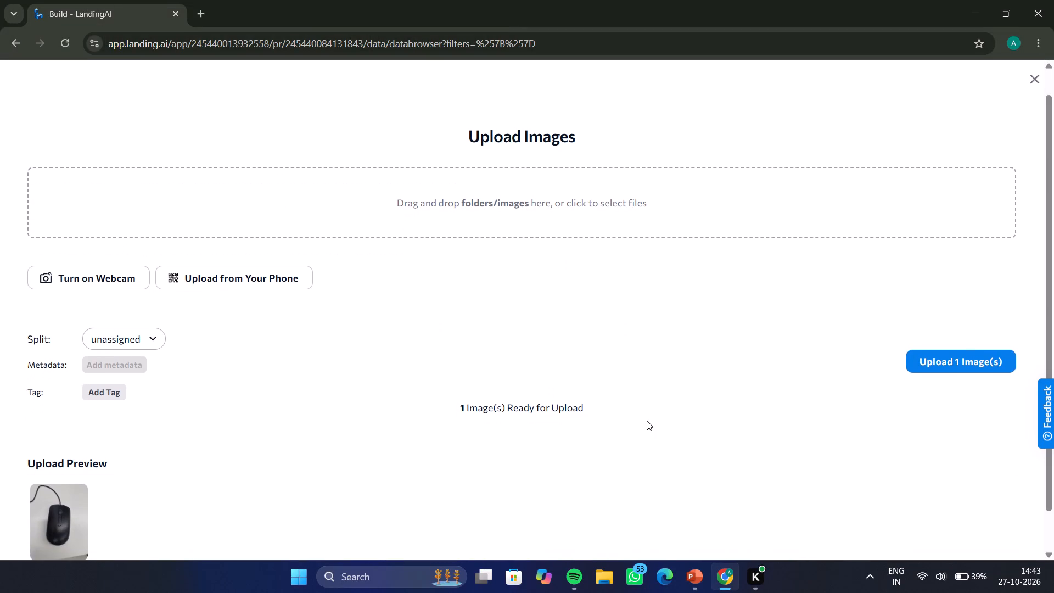
{"action": "scroll", "coordinate": [647, 421], "scroll_direction": "down", "scroll_amount": 1}
{"action": "left_click", "coordinate": [996, 353]}
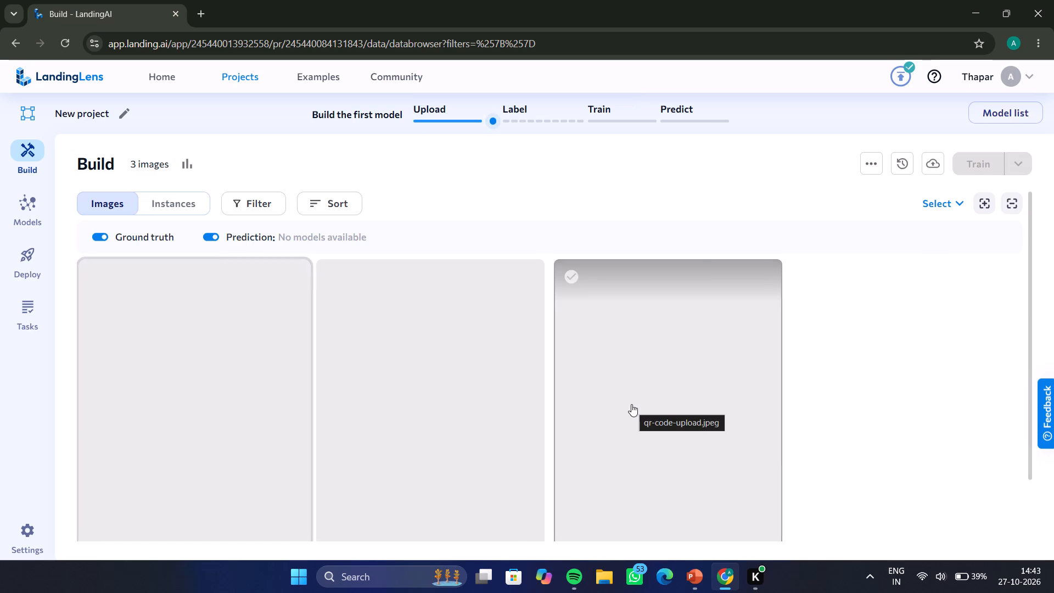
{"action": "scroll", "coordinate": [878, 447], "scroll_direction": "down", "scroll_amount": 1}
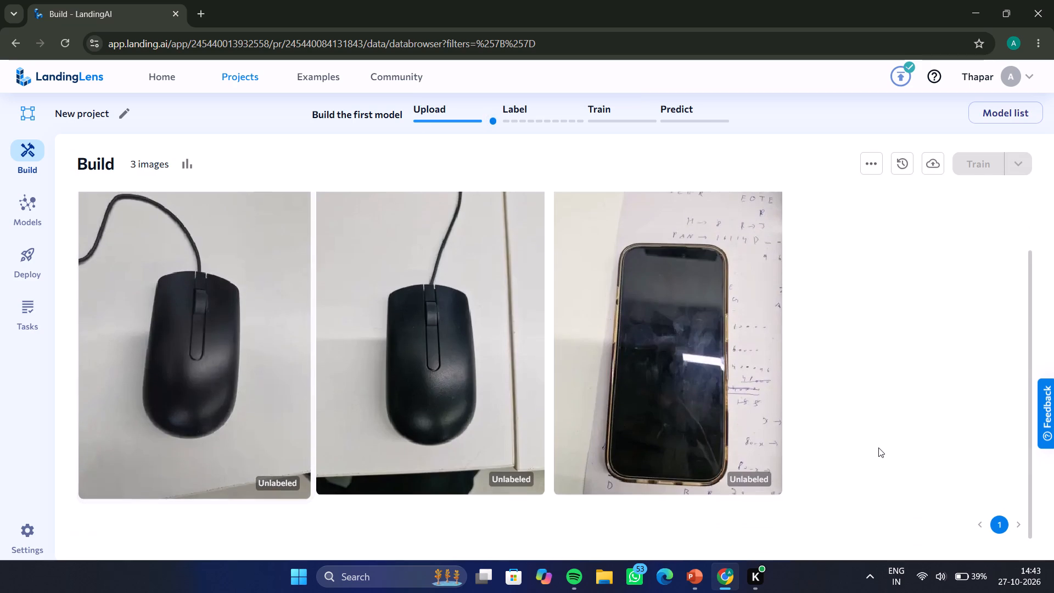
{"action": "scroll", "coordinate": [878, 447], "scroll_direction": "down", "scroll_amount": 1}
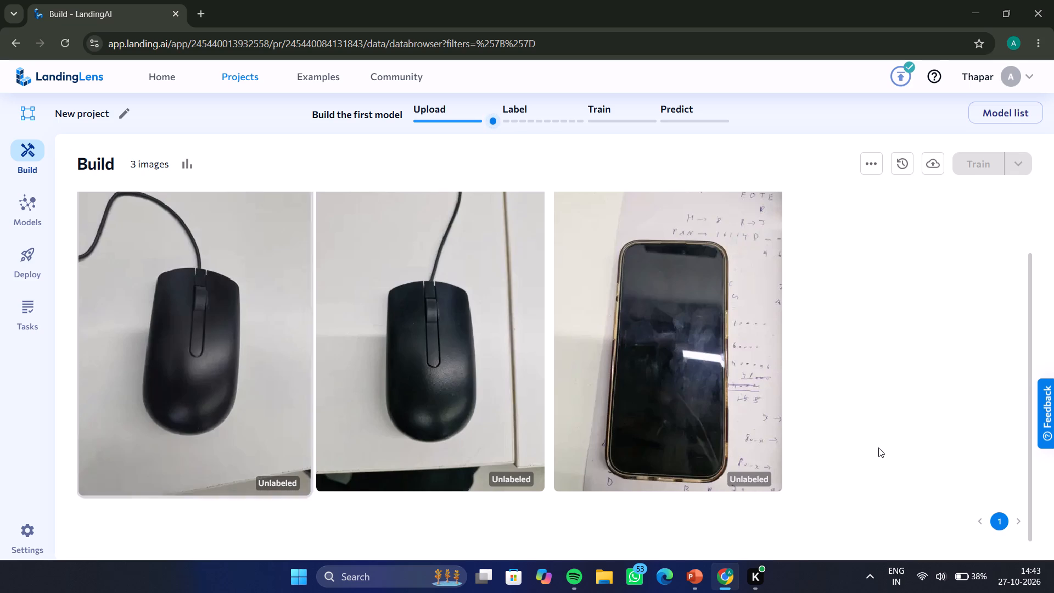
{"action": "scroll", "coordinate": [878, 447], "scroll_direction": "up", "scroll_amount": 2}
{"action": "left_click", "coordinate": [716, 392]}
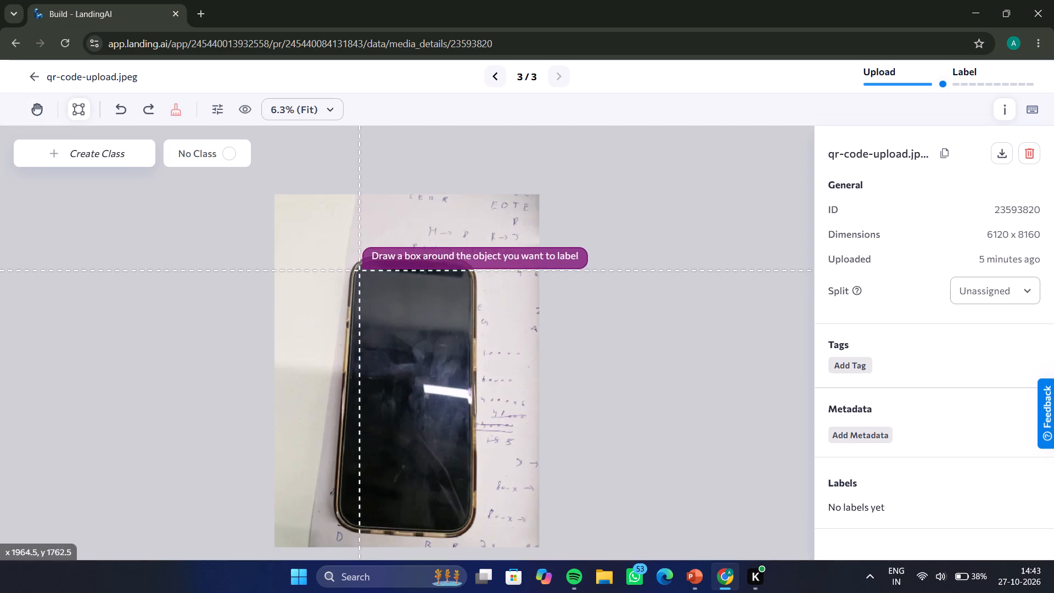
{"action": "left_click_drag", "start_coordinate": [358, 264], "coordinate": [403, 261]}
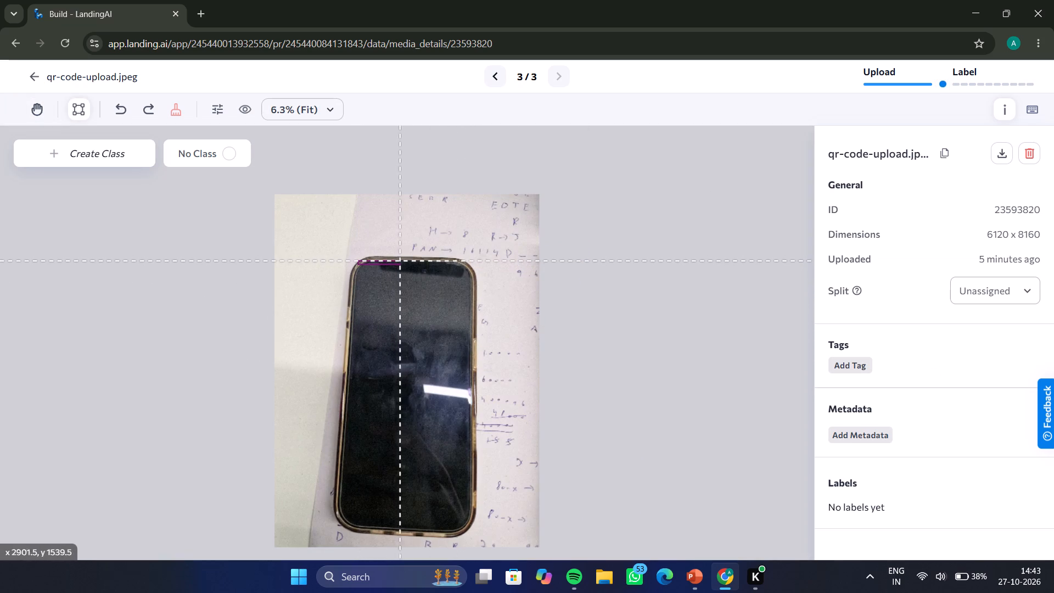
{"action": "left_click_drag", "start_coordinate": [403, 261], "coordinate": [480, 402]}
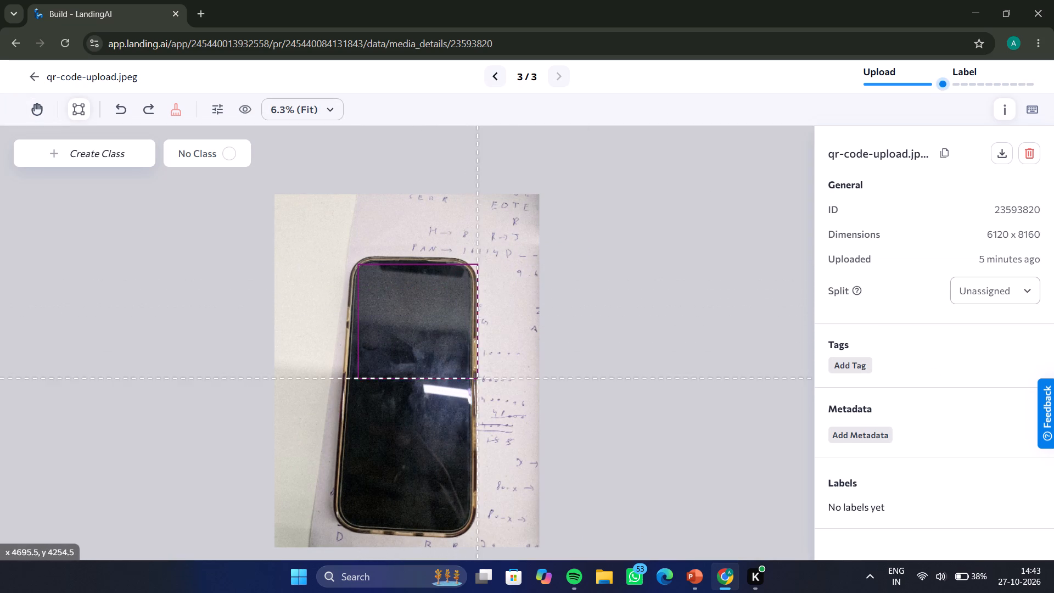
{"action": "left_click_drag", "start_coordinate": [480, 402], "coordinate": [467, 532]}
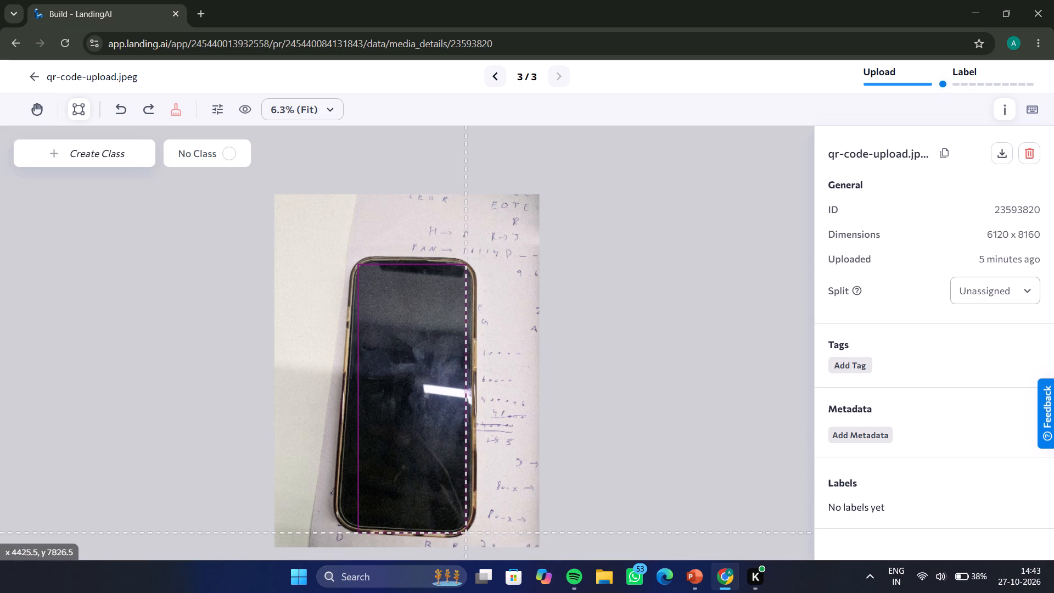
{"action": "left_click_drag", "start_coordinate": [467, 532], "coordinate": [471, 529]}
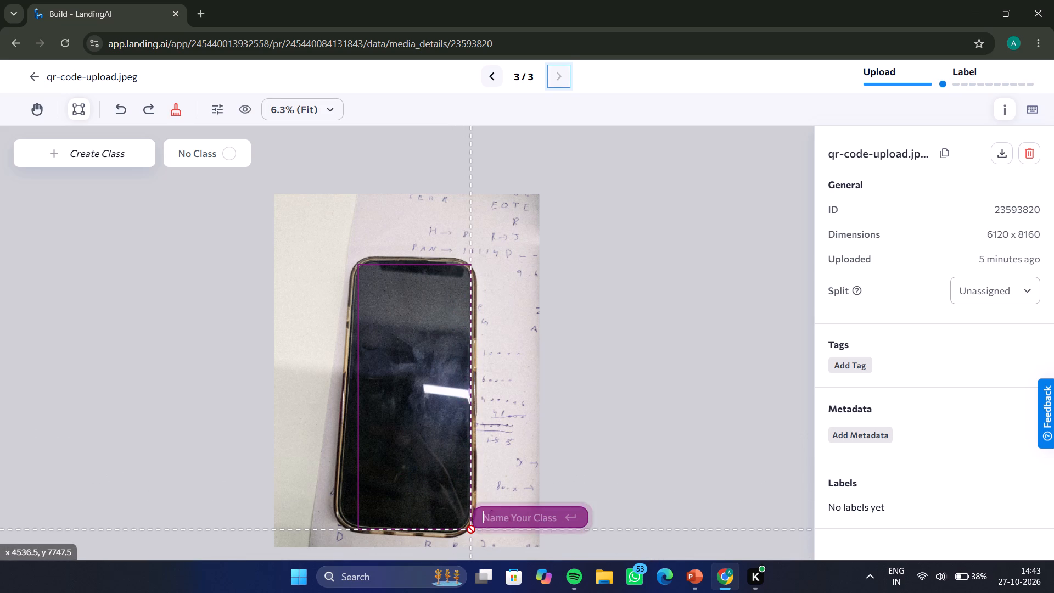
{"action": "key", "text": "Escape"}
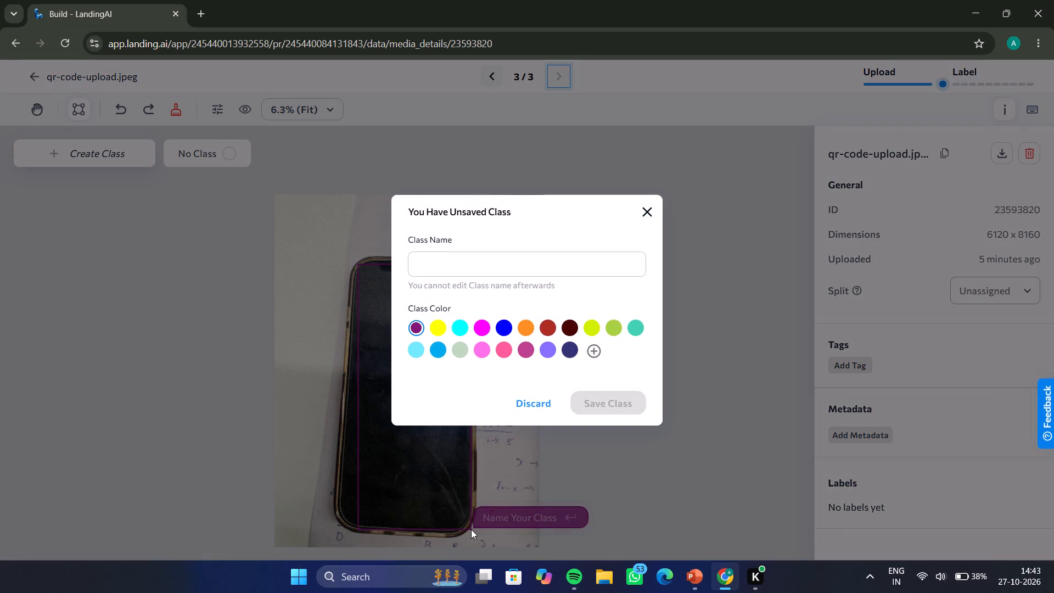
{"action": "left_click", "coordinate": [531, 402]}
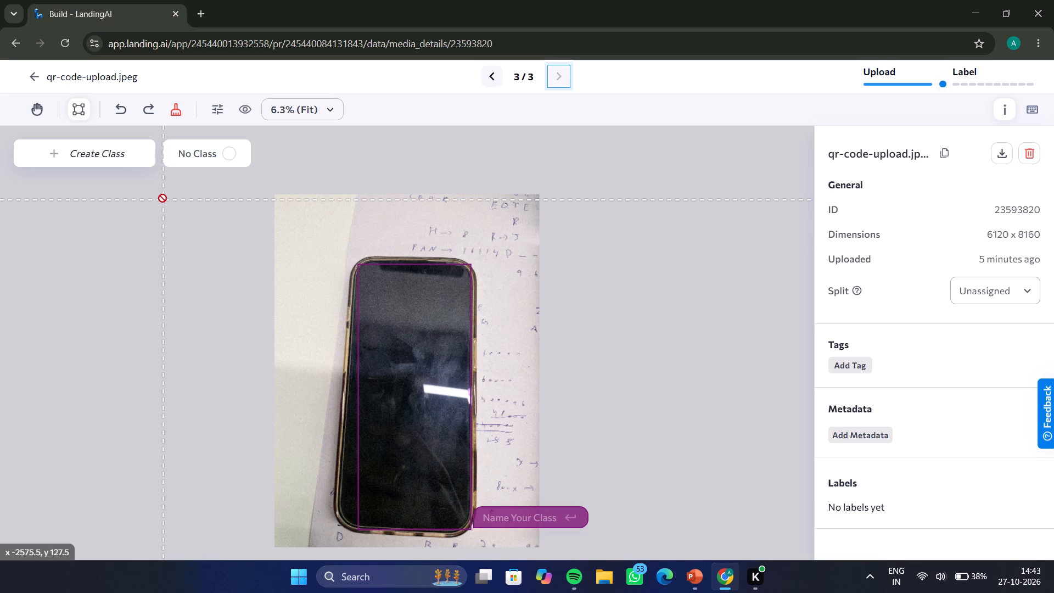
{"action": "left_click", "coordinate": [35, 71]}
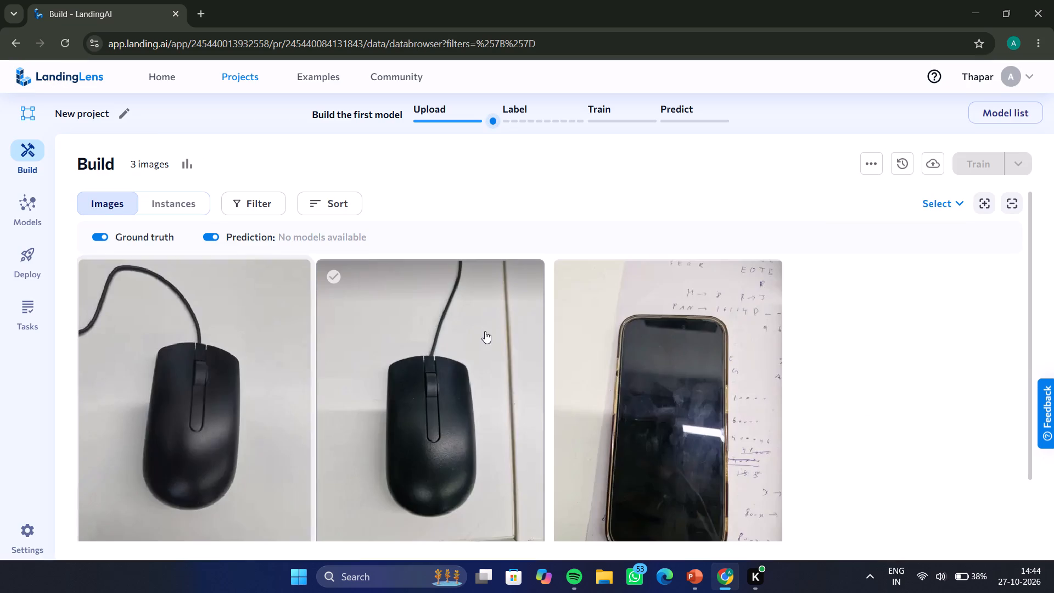
Switch to the Assignment 9 presentation in PowerPoint and read the slides on creating a class and labelling images.
{"action": "scroll", "coordinate": [485, 331], "scroll_direction": "down", "scroll_amount": 2}
{"action": "left_click", "coordinate": [703, 579]}
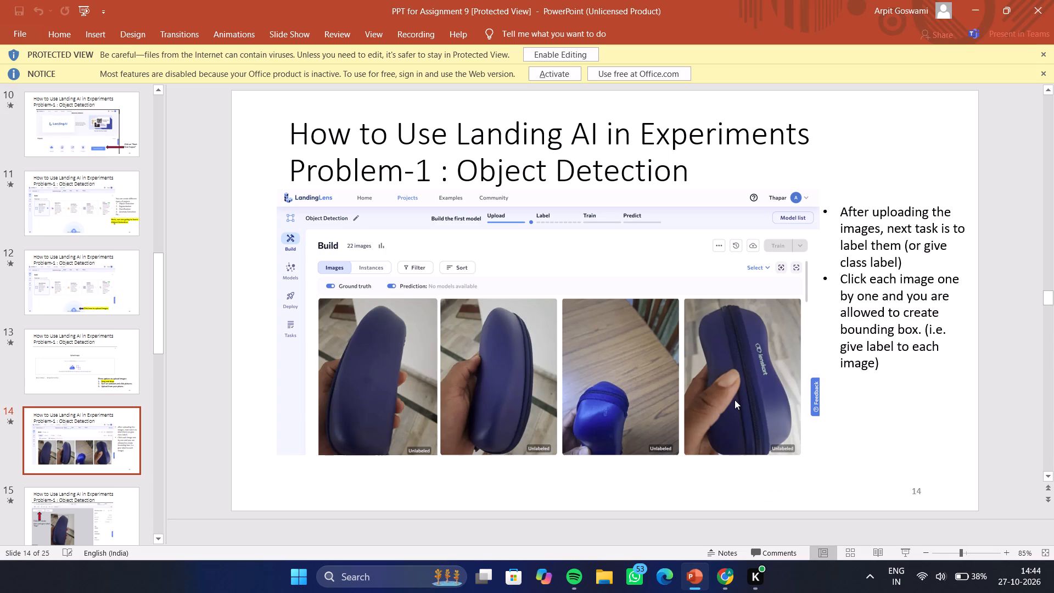
{"action": "key", "text": "Right"}
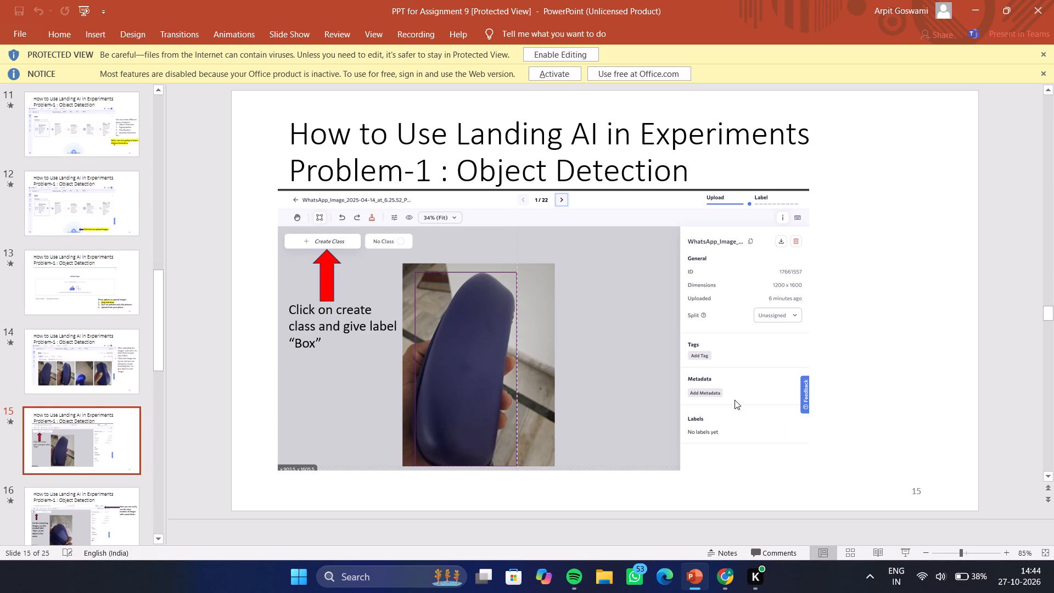
{"action": "key", "text": "Right"}
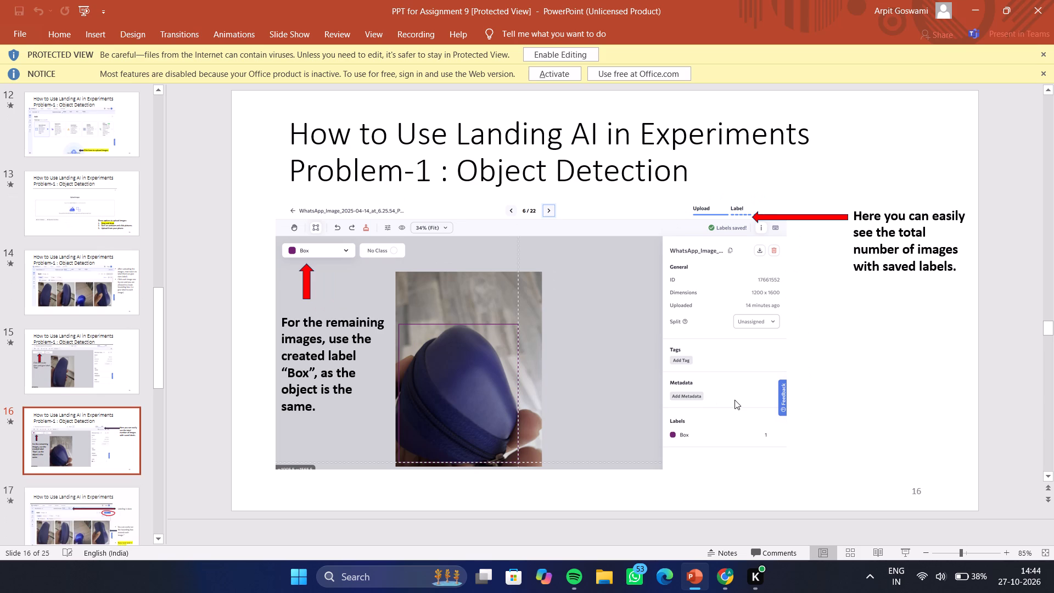
{"action": "key", "text": "Right"}
{"action": "key", "text": "Left"}
{"action": "key", "text": "Left"}
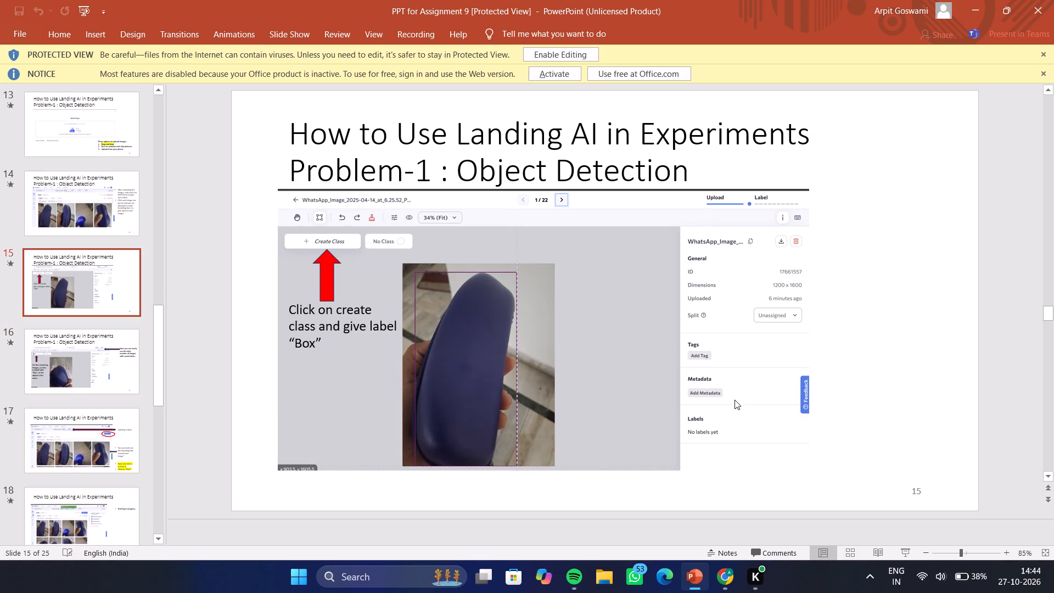
Back in the browser, open the second mouse image and create a purple class named mouse.
{"action": "left_click", "coordinate": [725, 583]}
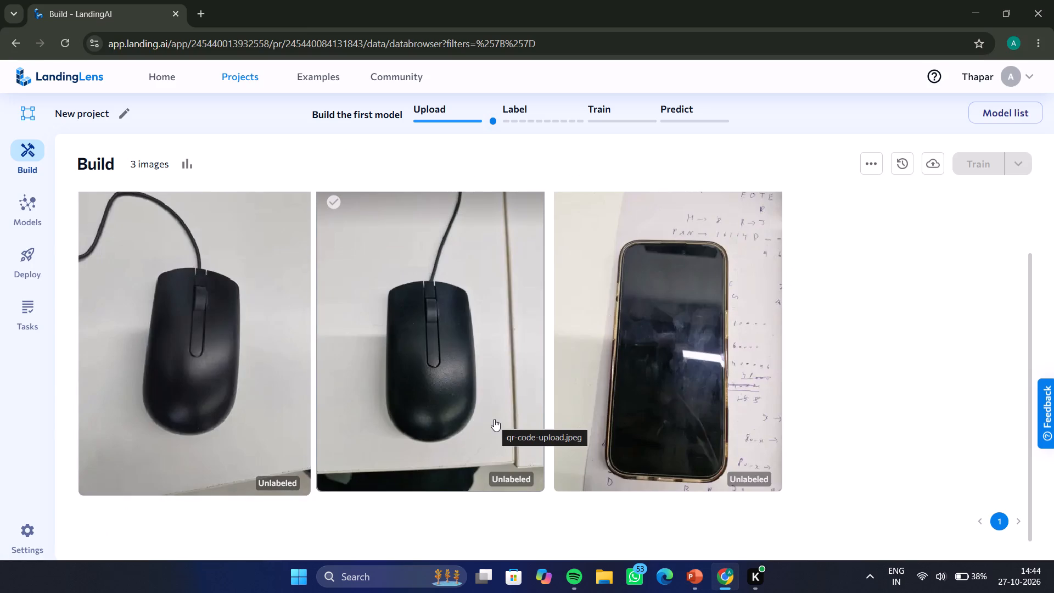
{"action": "left_click", "coordinate": [457, 392]}
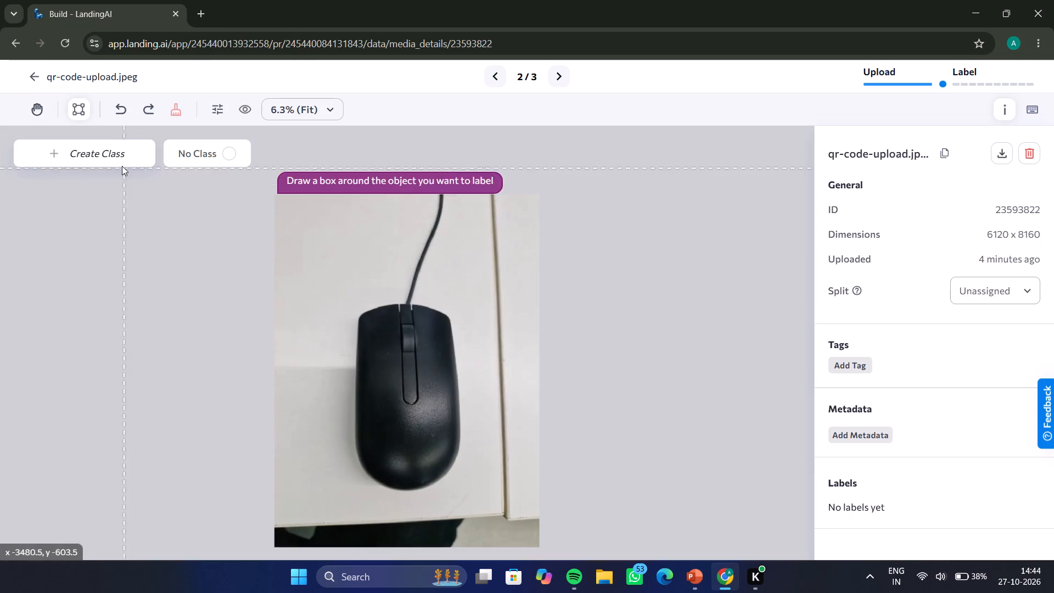
{"action": "left_click", "coordinate": [122, 166]}
{"action": "left_click", "coordinate": [116, 151]}
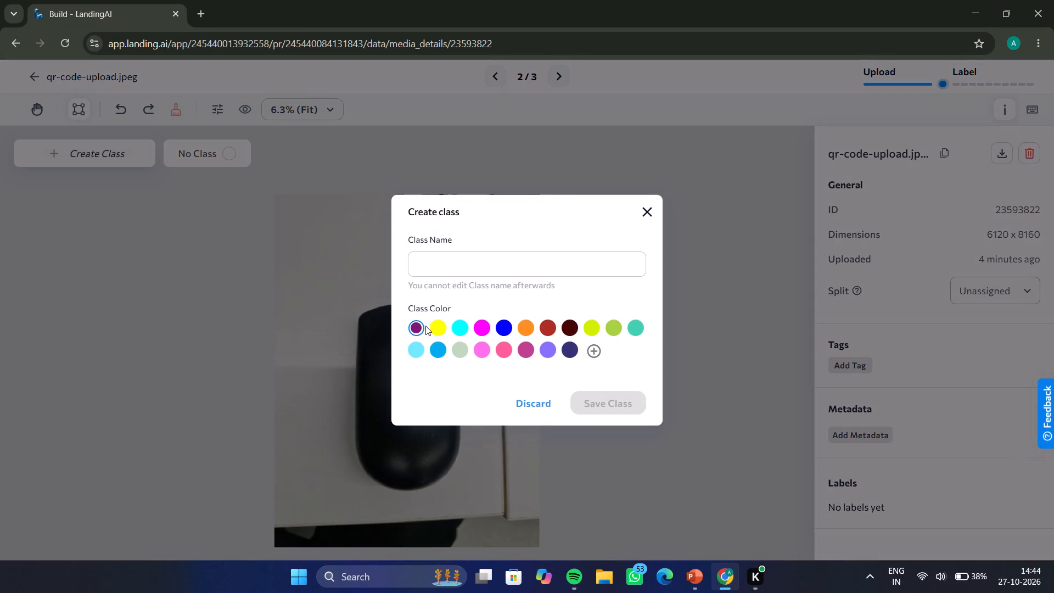
{"action": "left_click", "coordinate": [416, 329]}
{"action": "left_click", "coordinate": [485, 268]}
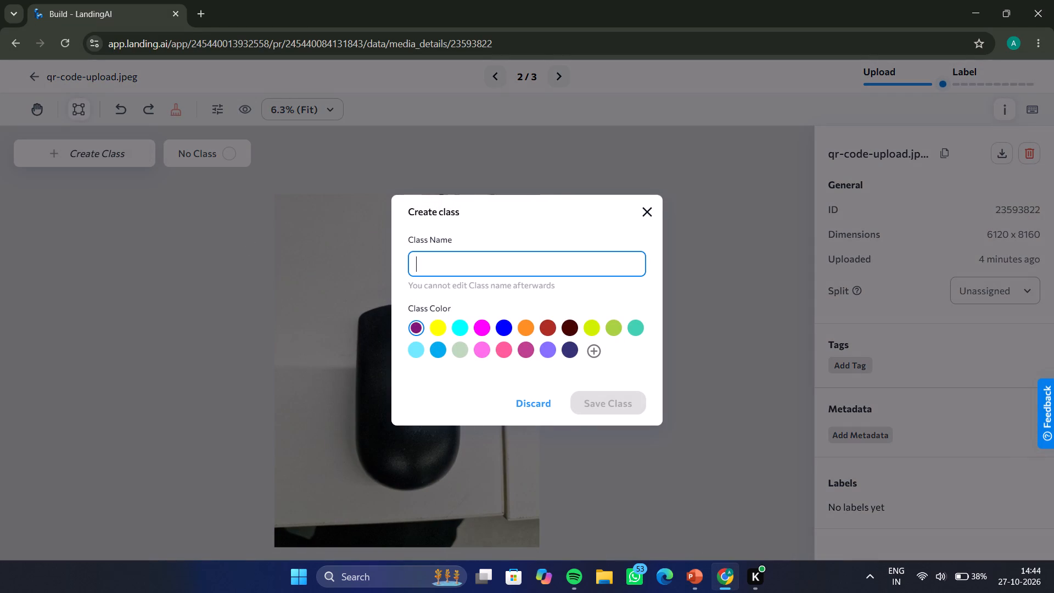
{"action": "type", "text": "mouse'"}
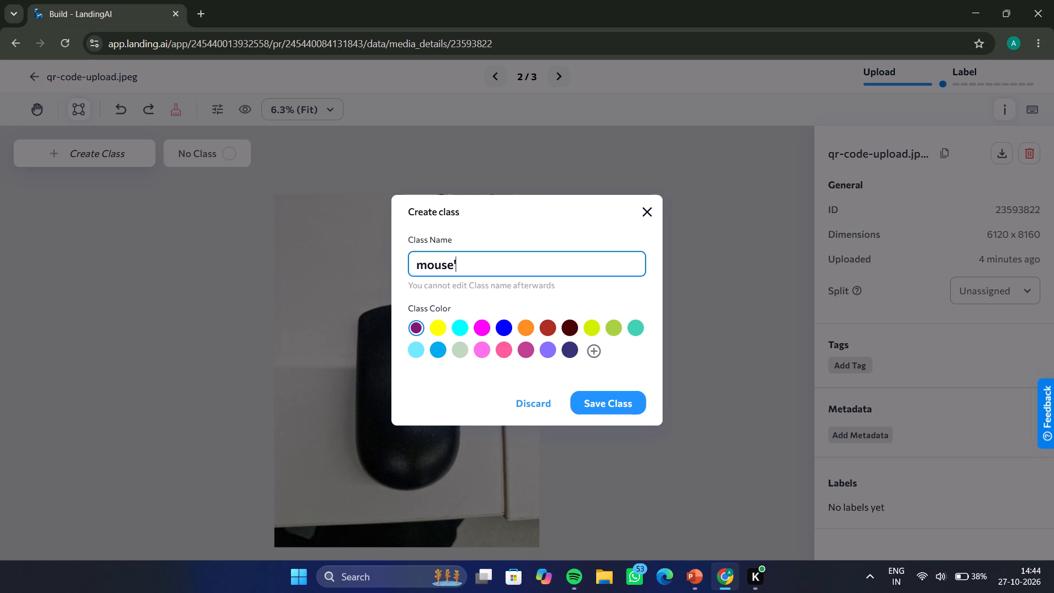
{"action": "key", "text": "BackSpace"}
{"action": "key", "text": "Return"}
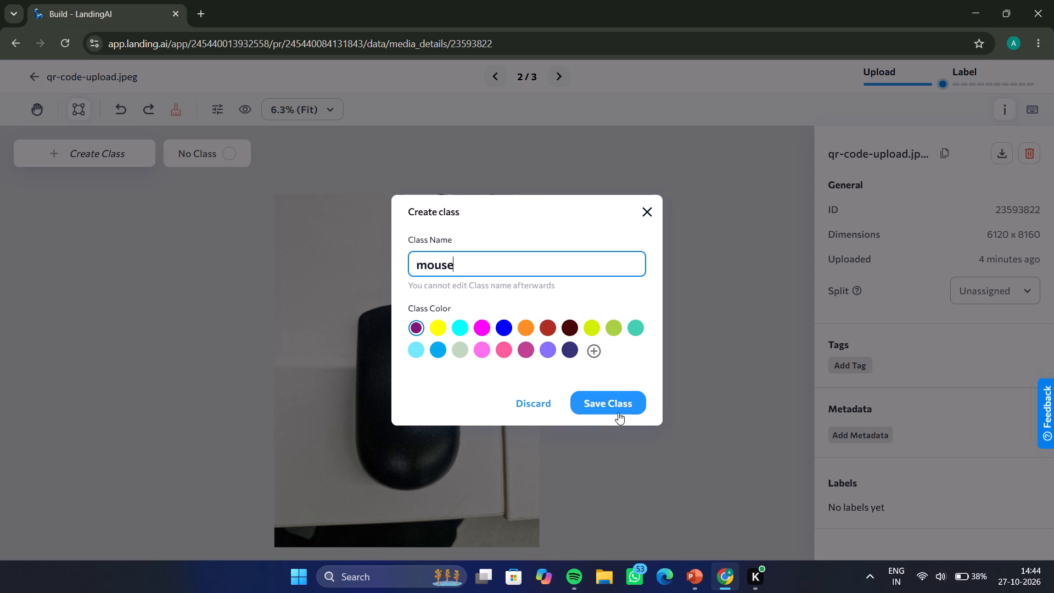
{"action": "left_click", "coordinate": [616, 407]}
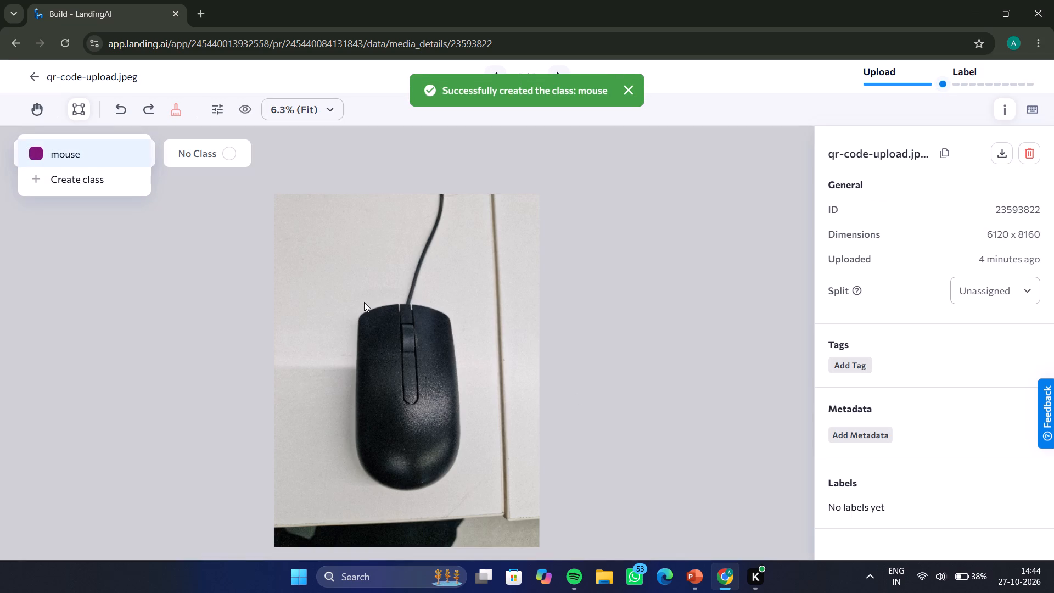
With the mouse class, draw a bounding box enclosing the whole mouse and a short piece of its cable.
{"action": "left_click_drag", "start_coordinate": [358, 300], "coordinate": [375, 381]}
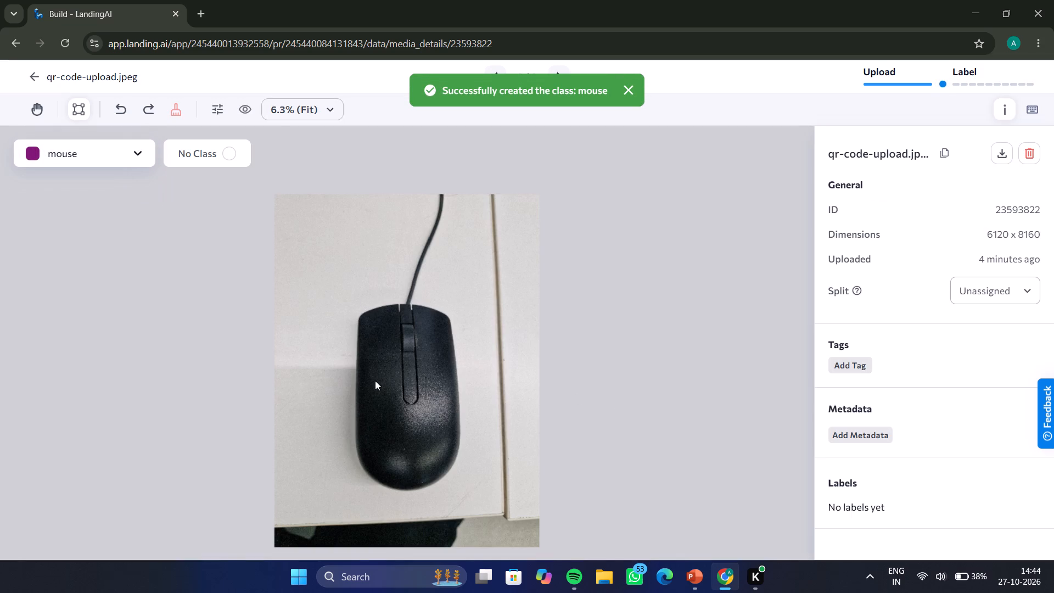
{"action": "left_click", "coordinate": [142, 152]}
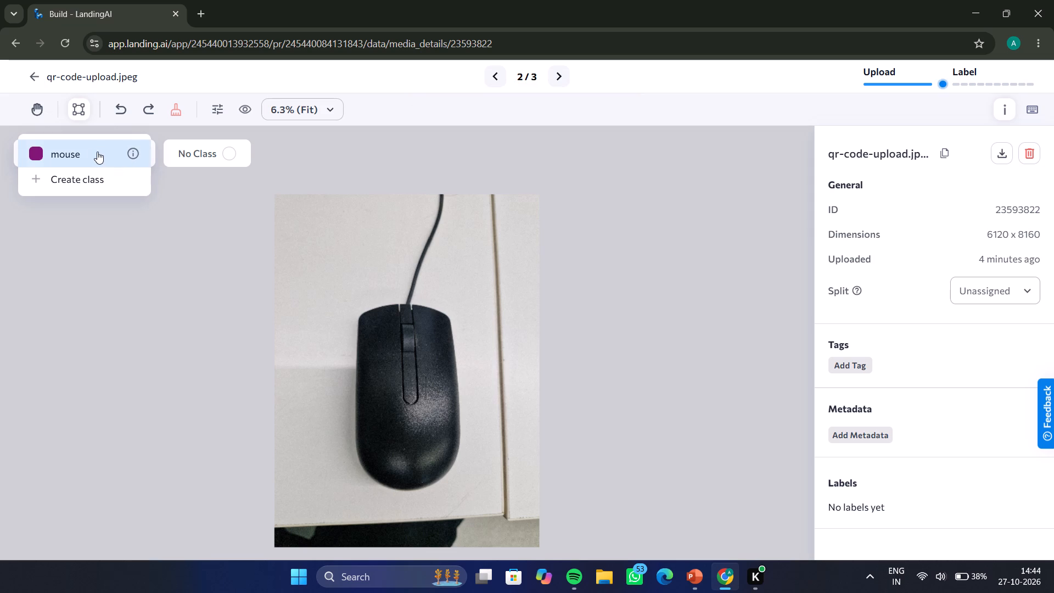
{"action": "left_click", "coordinate": [98, 153]}
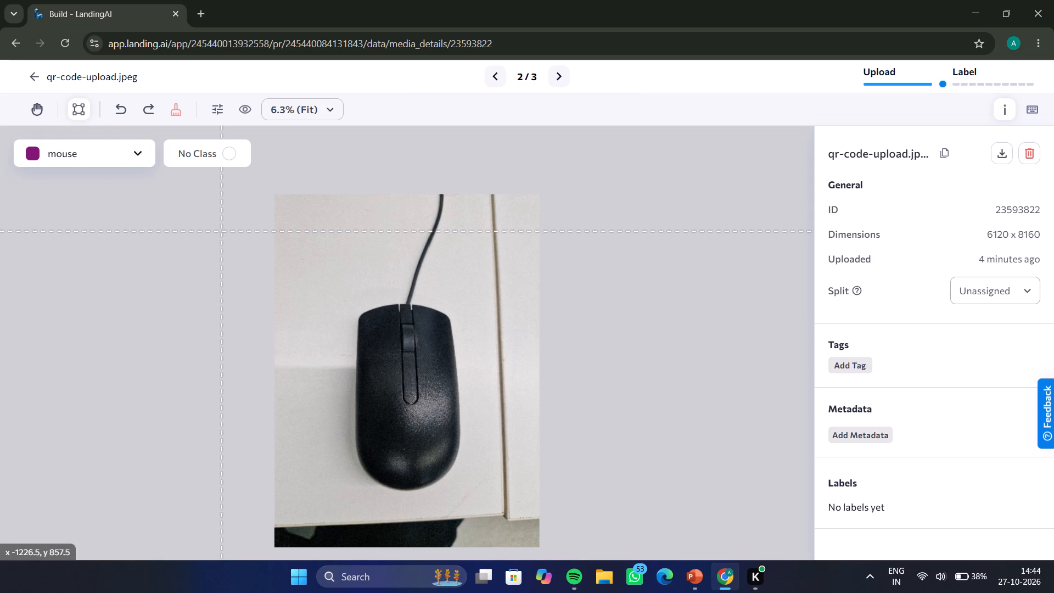
{"action": "left_click_drag", "start_coordinate": [332, 262], "coordinate": [462, 467]}
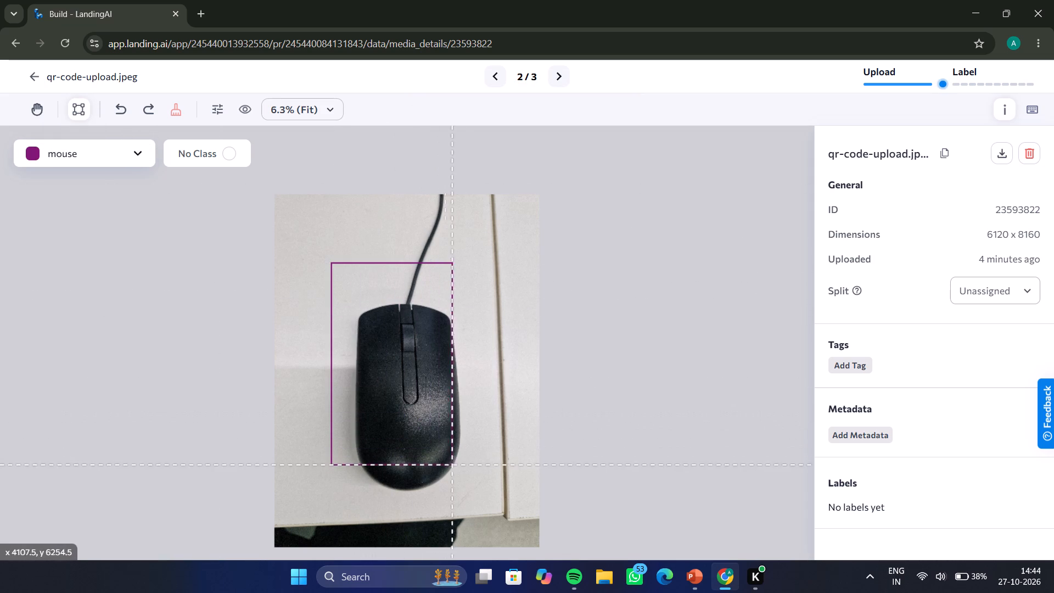
{"action": "left_click_drag", "start_coordinate": [462, 467], "coordinate": [476, 495]}
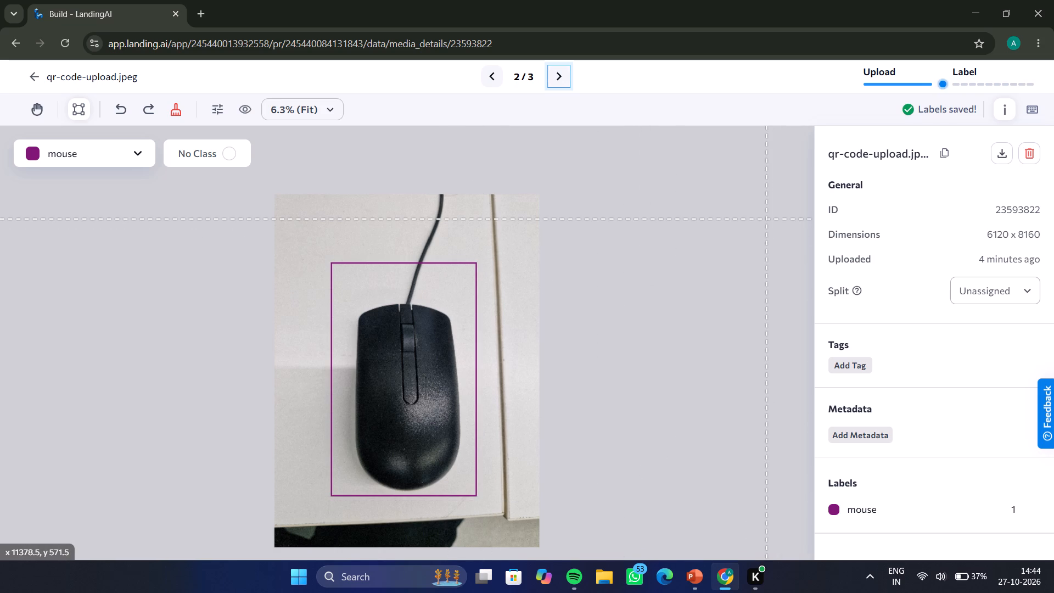
Switch to PowerPoint and check the slides on labelling the remaining images and starting the training.
{"action": "left_click", "coordinate": [687, 585]}
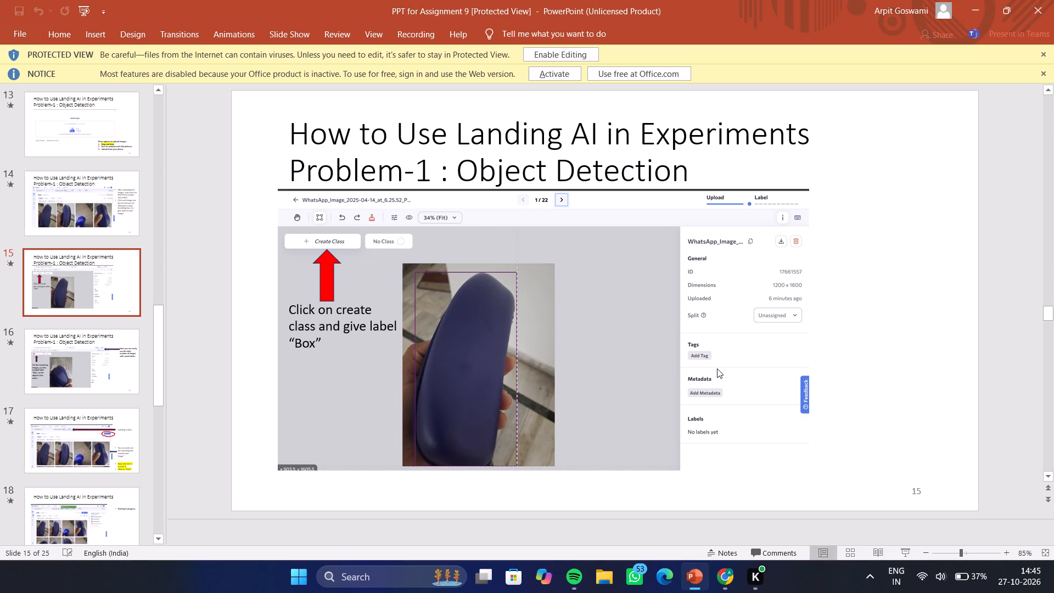
{"action": "key", "text": "Right"}
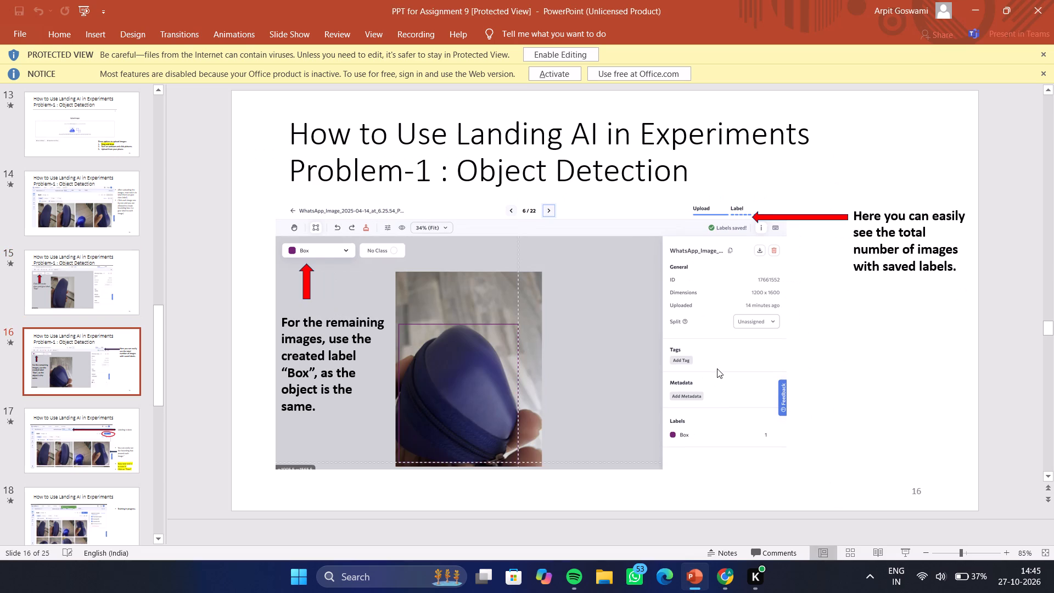
{"action": "key", "text": "Right"}
{"action": "key", "text": "Right"}
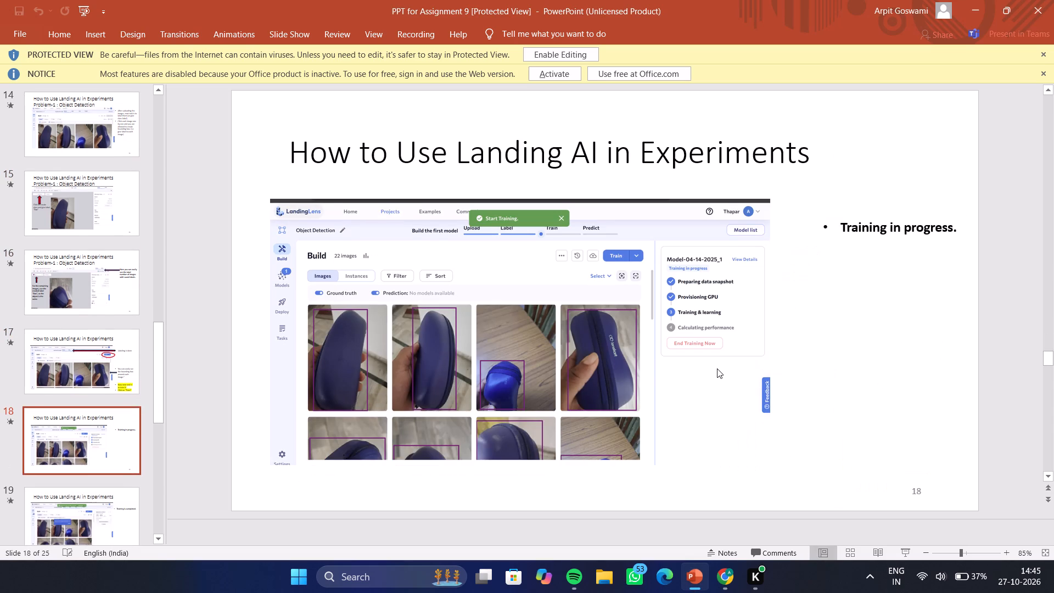
{"action": "key", "text": "Left"}
{"action": "key", "text": "Left"}
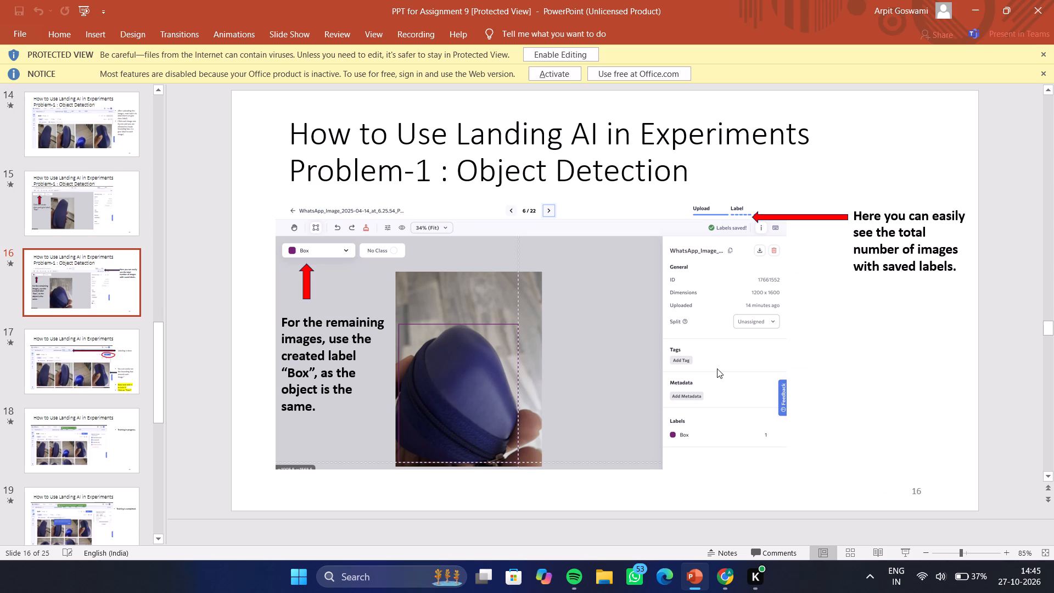
Back in the browser, open mouse.jpeg and draw a mouse-class bounding box enclosing the whole mouse body.
{"action": "left_click", "coordinate": [720, 582]}
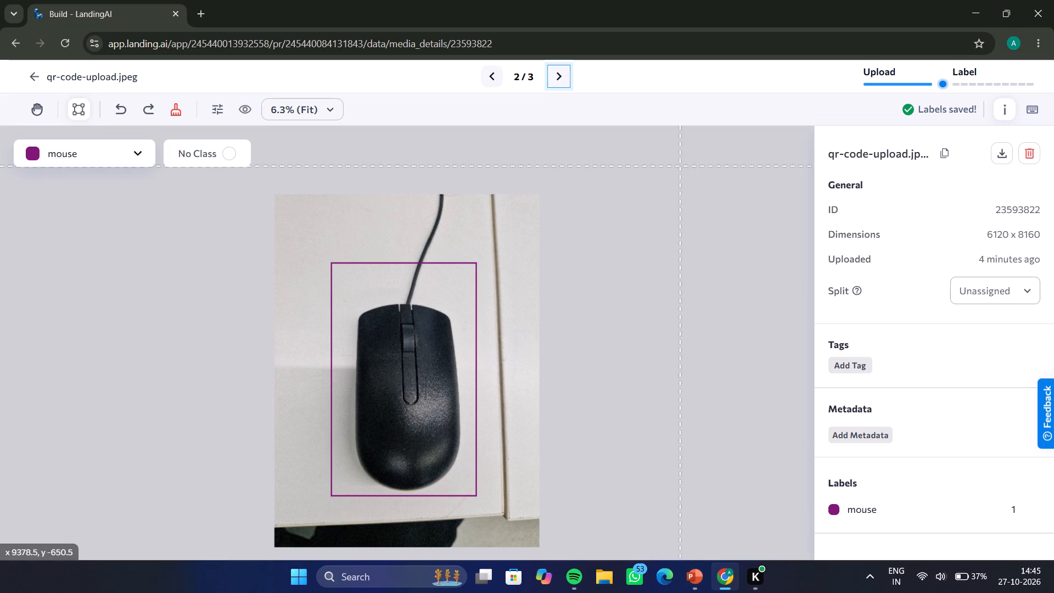
{"action": "key", "text": "Right"}
{"action": "key", "text": "Left"}
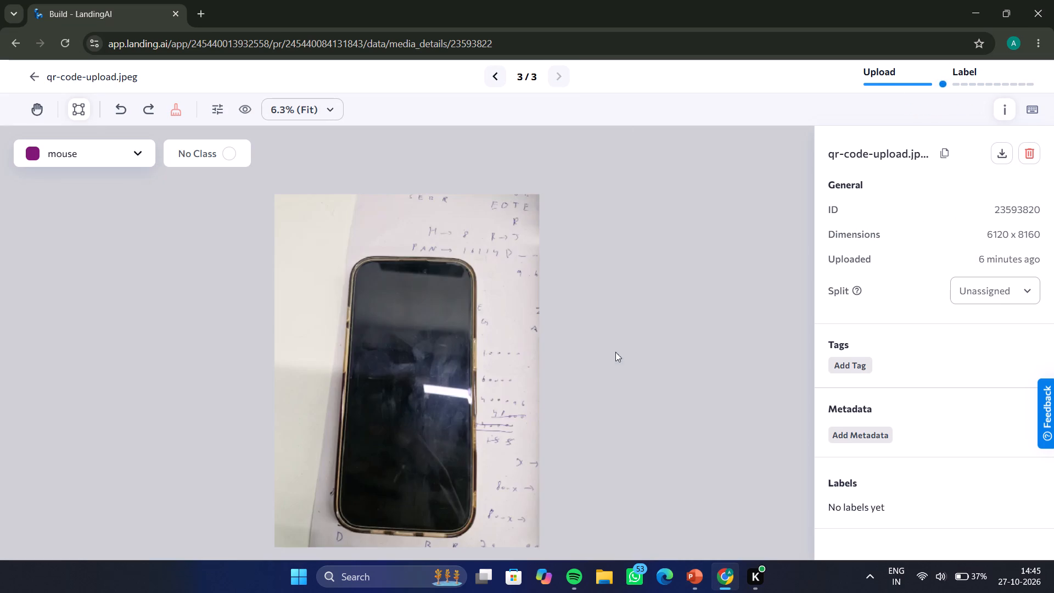
{"action": "key", "text": "Left"}
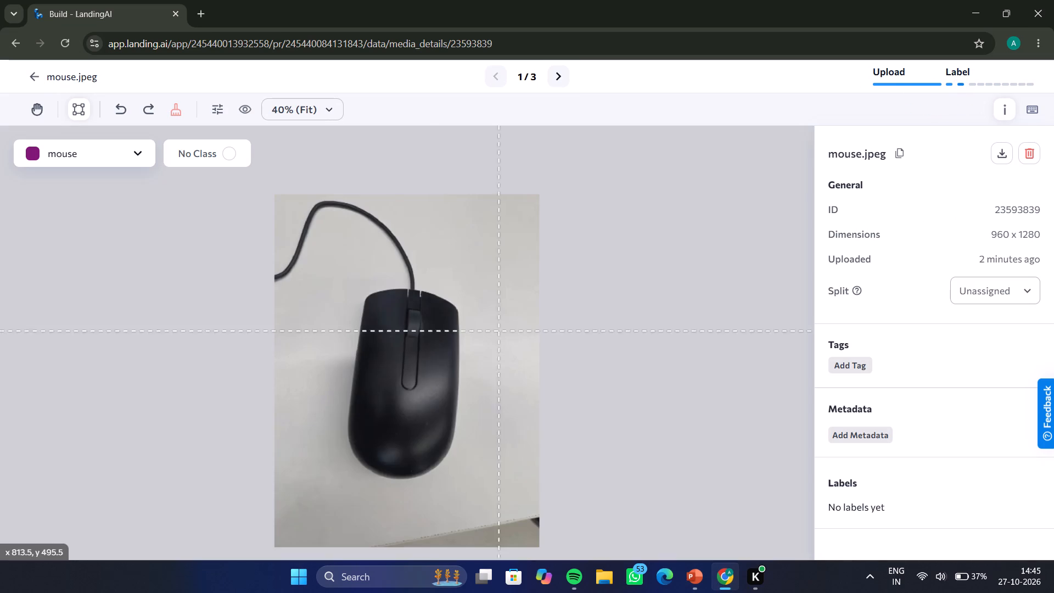
{"action": "left_click_drag", "start_coordinate": [343, 276], "coordinate": [454, 472]}
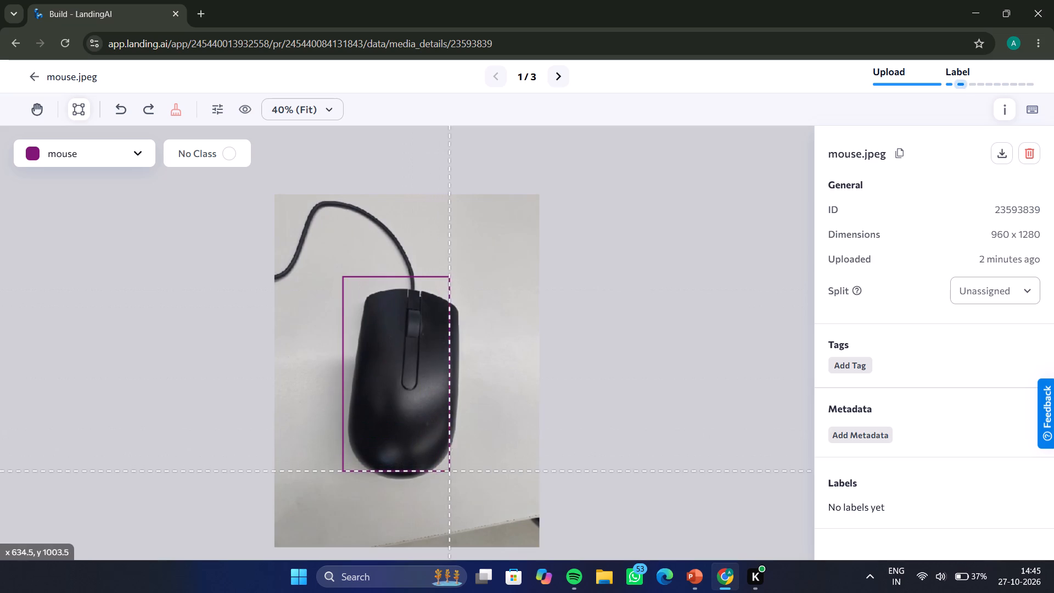
{"action": "left_click_drag", "start_coordinate": [454, 472], "coordinate": [468, 484]}
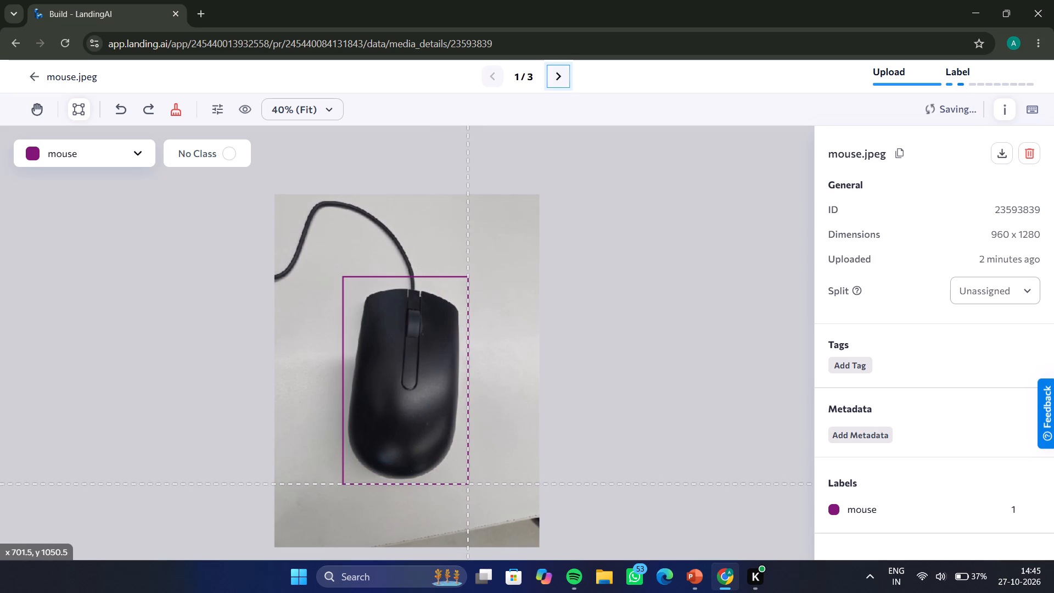
{"action": "key", "text": "Return"}
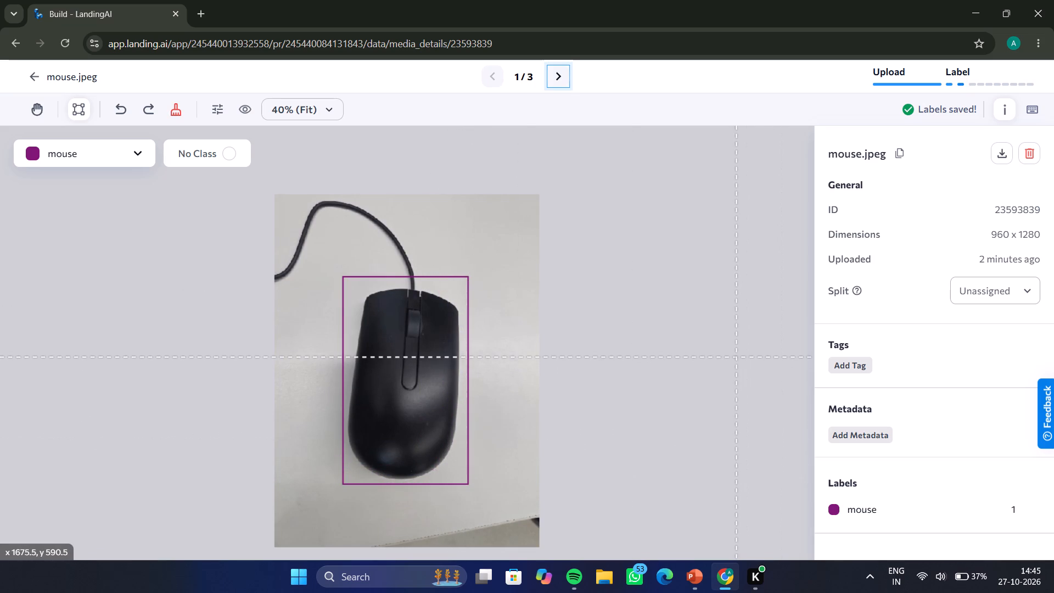
Open the phone image and remove it from the dataset.
{"action": "key", "text": "Right"}
{"action": "key", "text": "Right"}
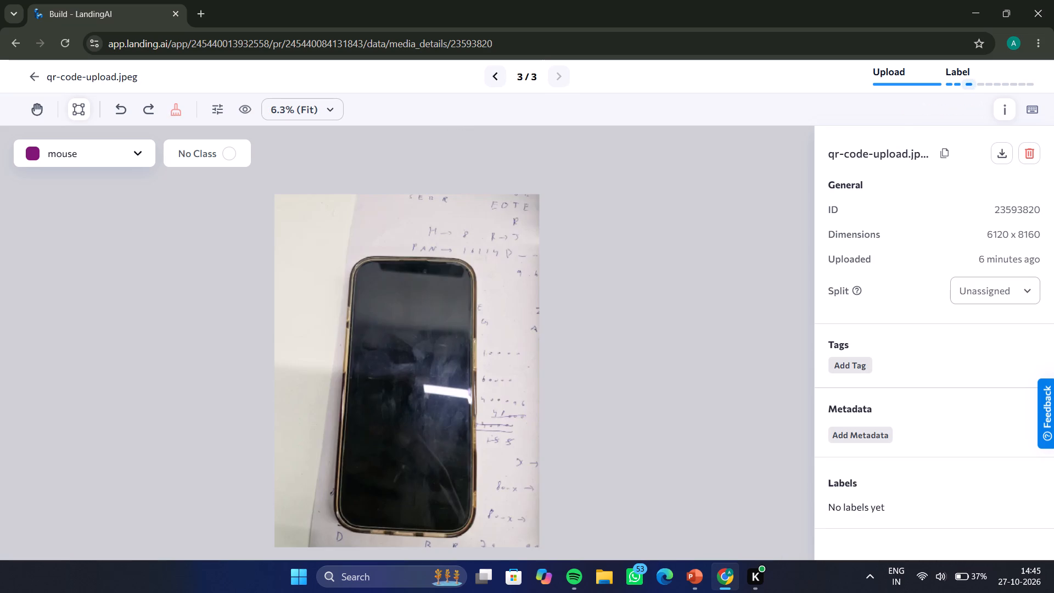
{"action": "key", "text": "Right"}
{"action": "key", "text": "Right"}
{"action": "left_click", "coordinate": [1029, 155]}
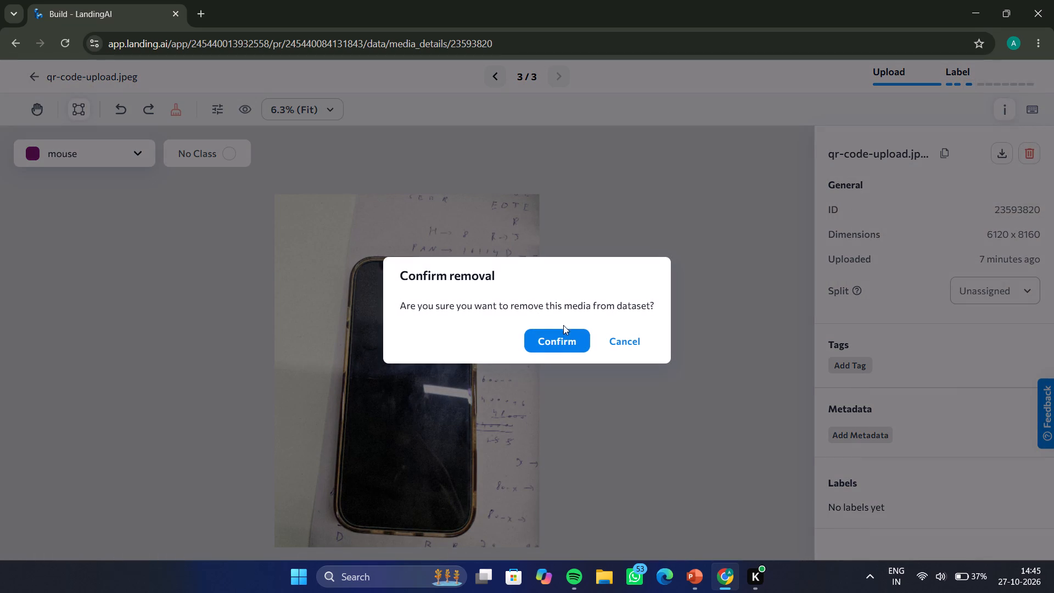
{"action": "left_click", "coordinate": [563, 334]}
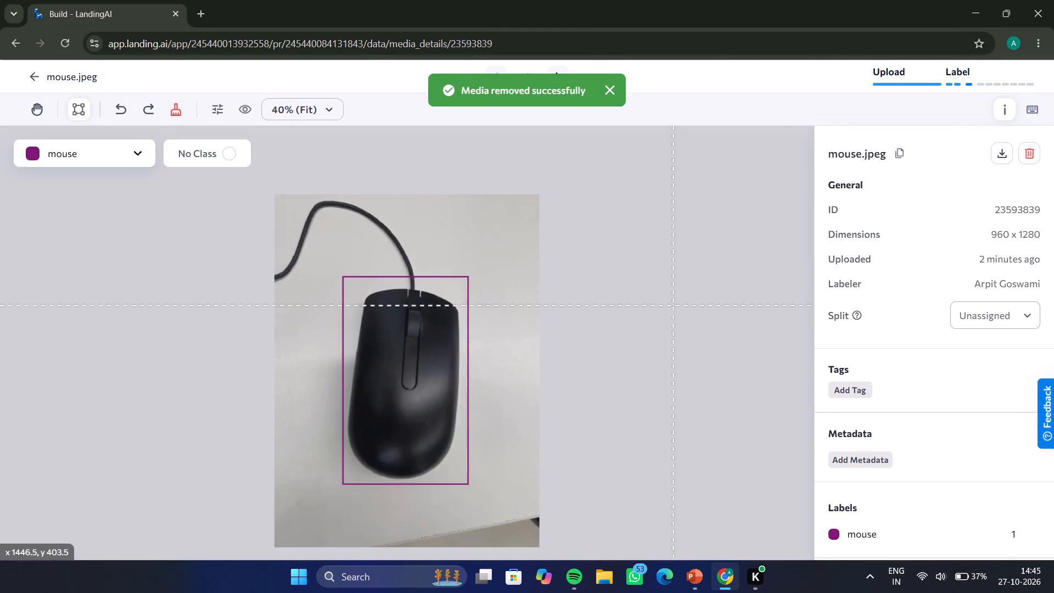
Review the bounding boxes on the two remaining mouse images, moving back and forth between them.
{"action": "scroll", "coordinate": [721, 437], "scroll_direction": "up", "scroll_amount": 1}
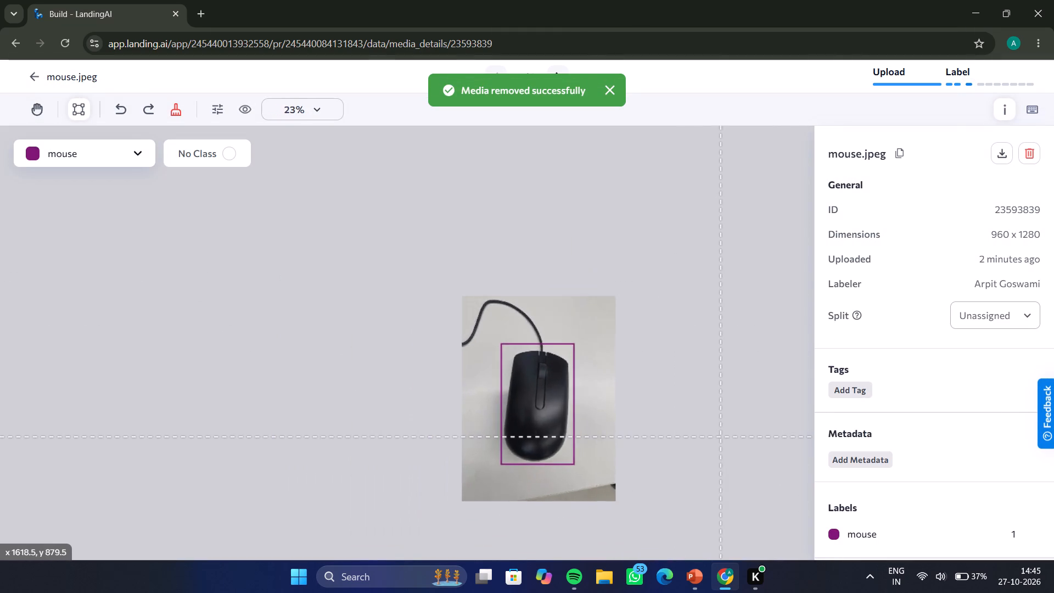
{"action": "scroll", "coordinate": [721, 437], "scroll_direction": "up", "scroll_amount": 1}
{"action": "scroll", "coordinate": [721, 437], "scroll_direction": "down", "scroll_amount": 1}
{"action": "key", "text": "Left"}
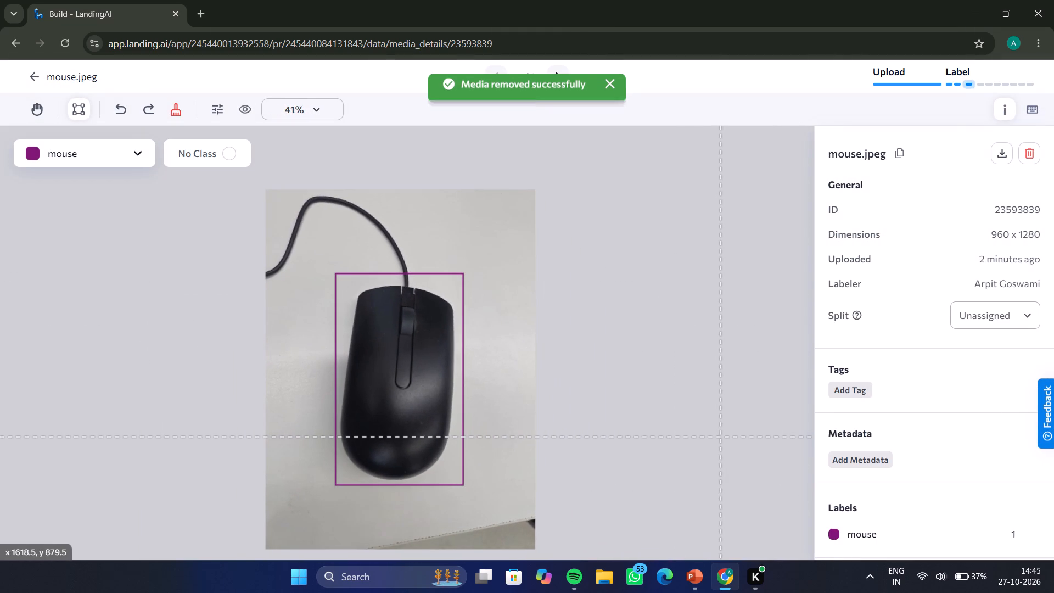
{"action": "key", "text": "Left"}
{"action": "left_click", "coordinate": [721, 437]}
{"action": "key", "text": "Left"}
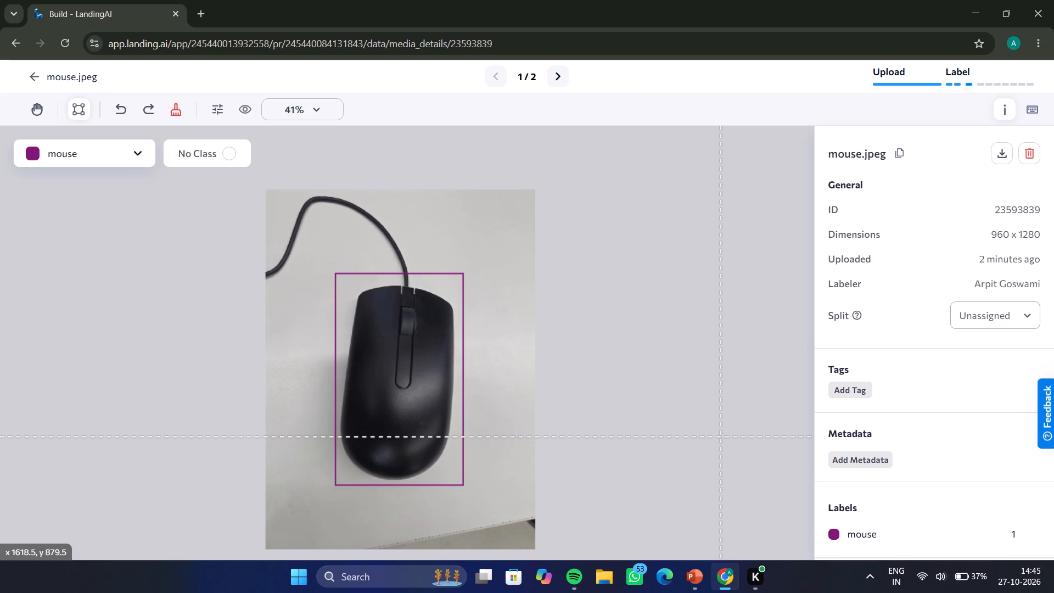
{"action": "key", "text": "Right"}
{"action": "key", "text": "Right"}
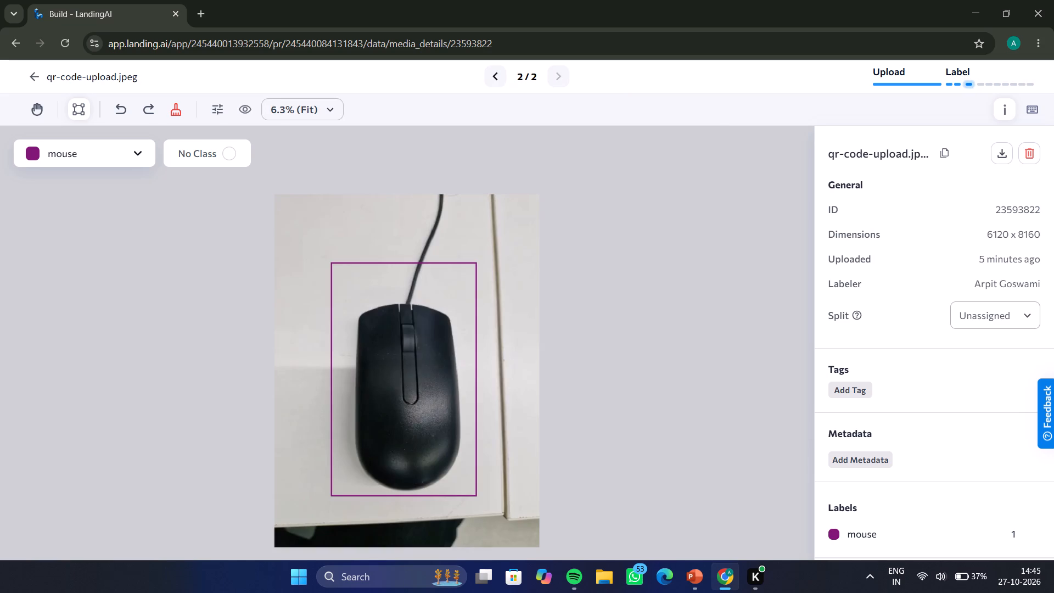
{"action": "key", "text": "Left"}
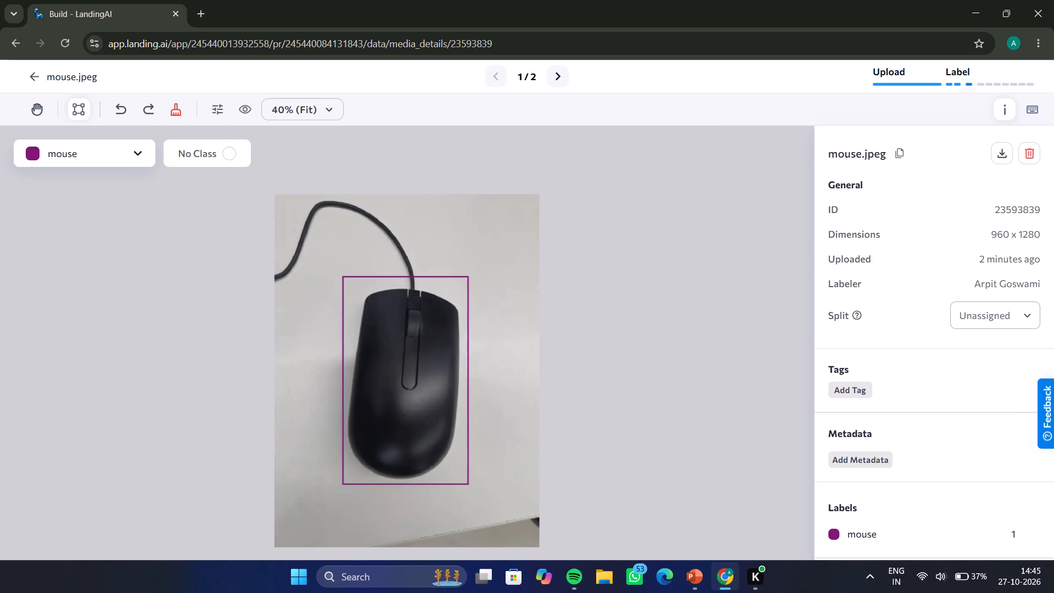
{"action": "key", "text": "Right"}
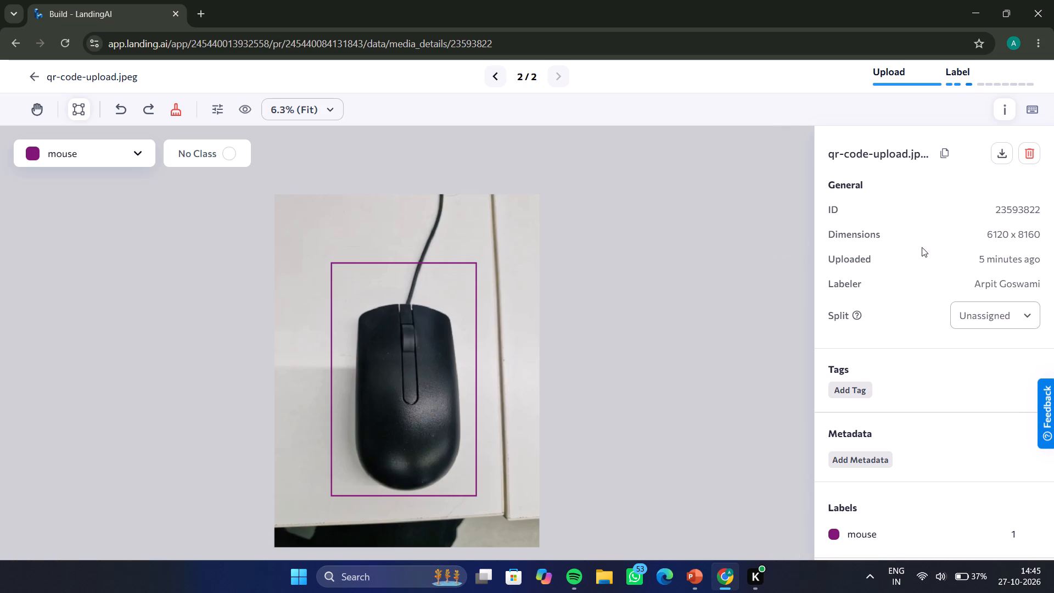
Switch to the PowerPoint presentation and read slide 17 on finished labelling and starting the training.
{"action": "left_click", "coordinate": [696, 586]}
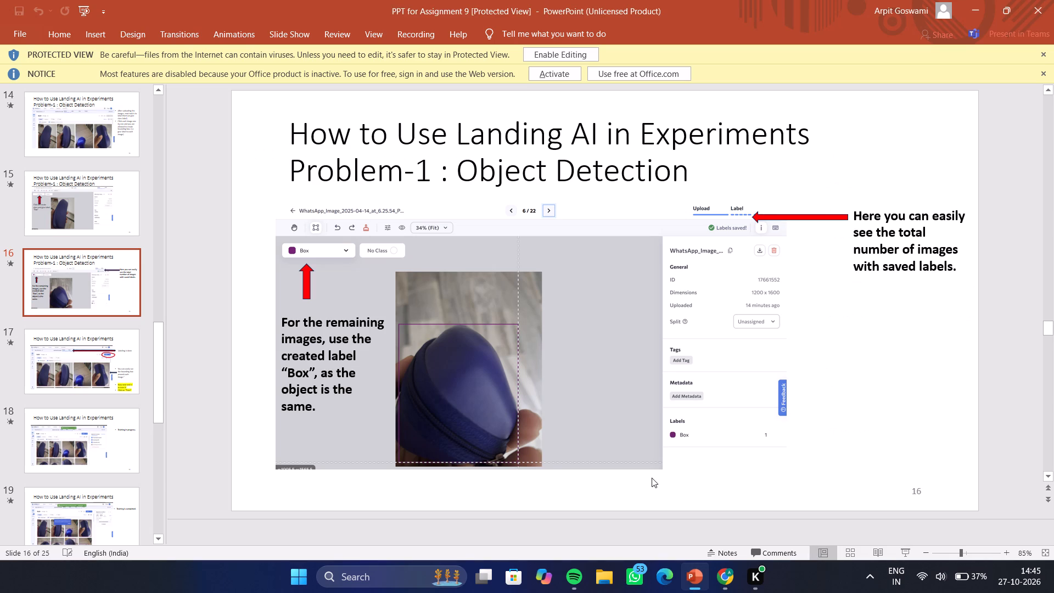
{"action": "key", "text": "Right"}
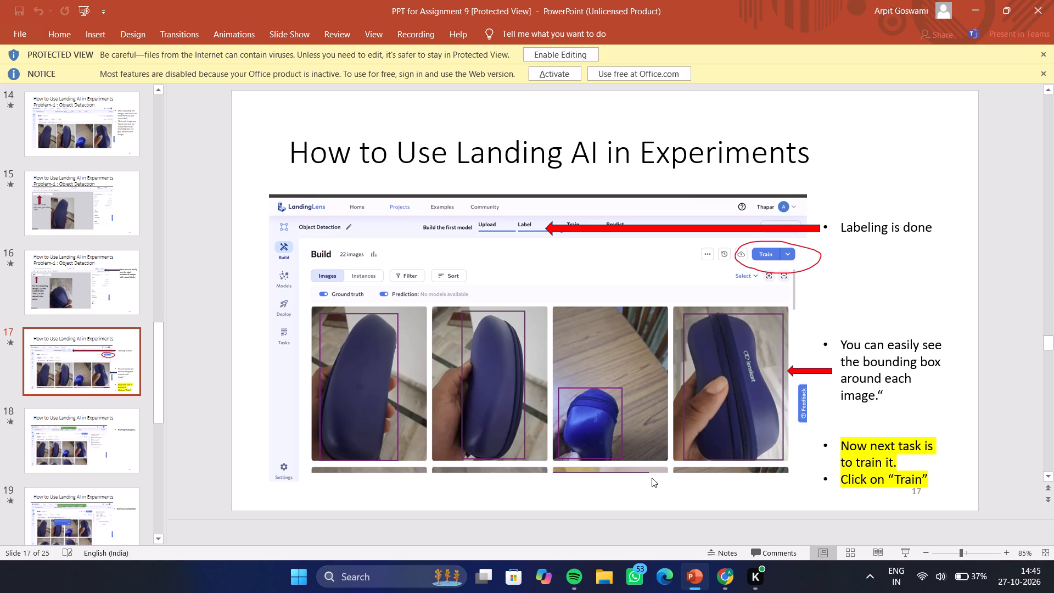
Back in the browser, tighten the second image's bounding box to exclude the cable, and try to pull in its lower-right corner.
{"action": "left_click", "coordinate": [731, 578]}
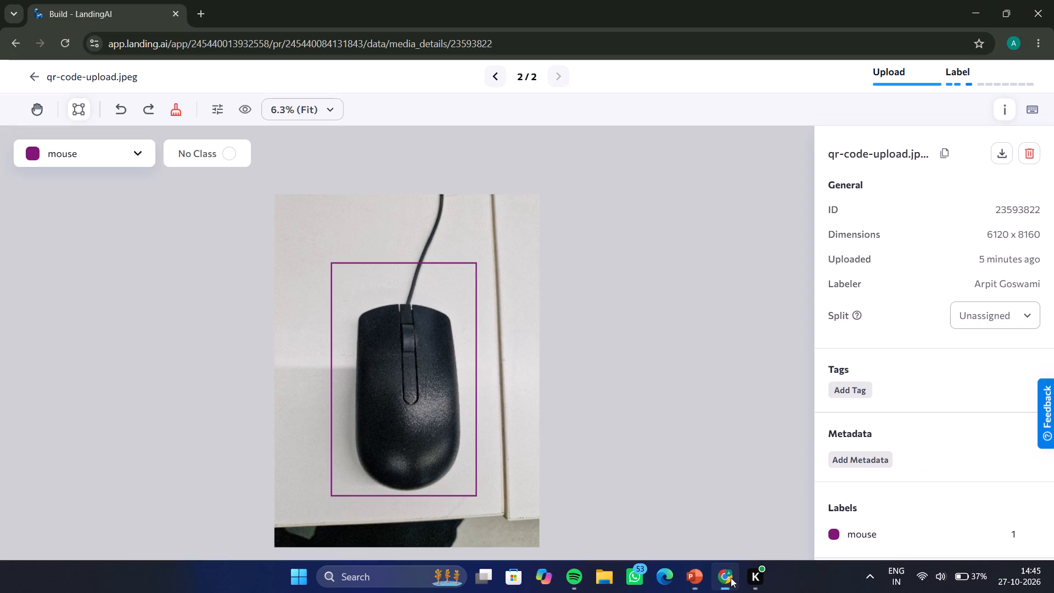
{"action": "left_click", "coordinate": [324, 109]}
{"action": "left_click", "coordinate": [324, 109]}
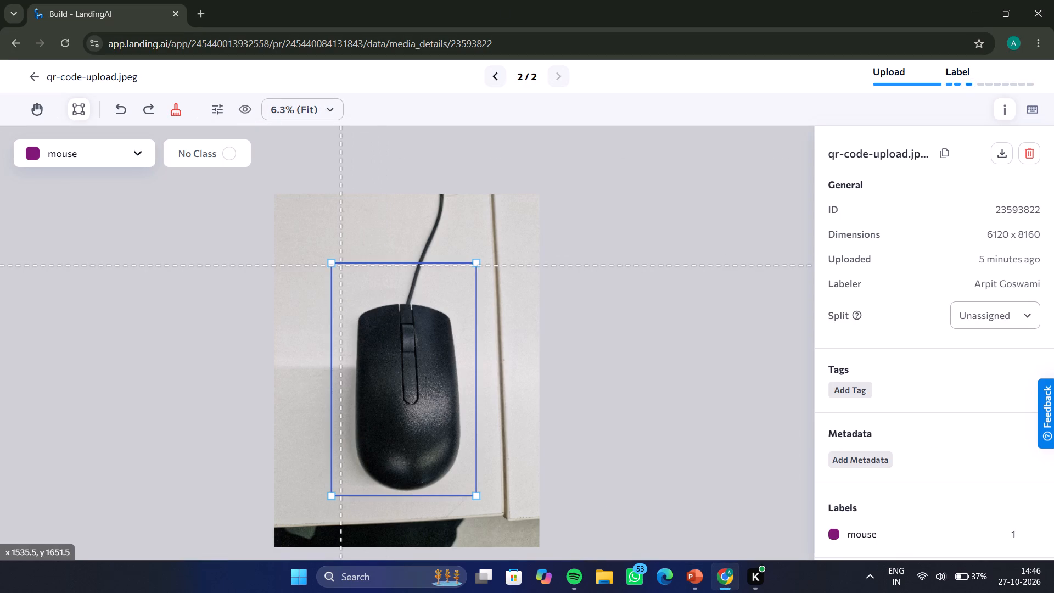
{"action": "left_click_drag", "start_coordinate": [331, 264], "coordinate": [349, 299]}
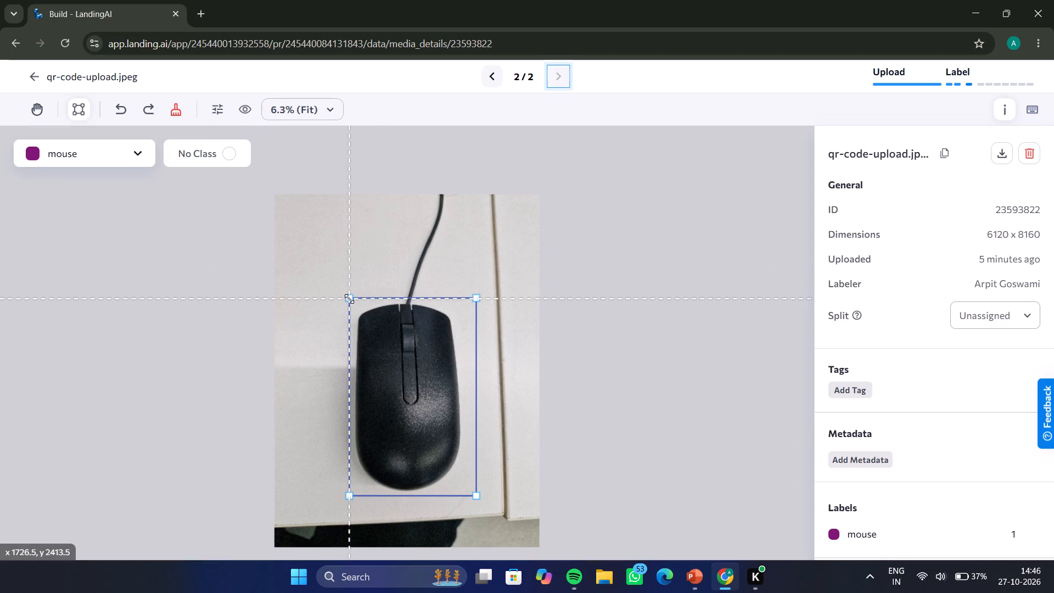
{"action": "left_click_drag", "start_coordinate": [478, 500], "coordinate": [465, 486]}
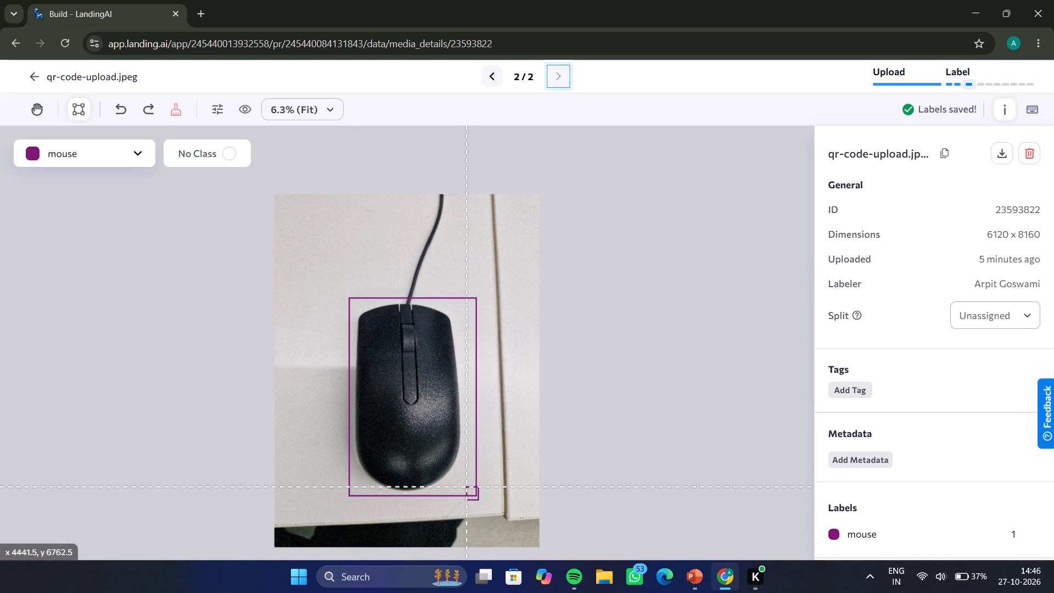
{"action": "left_click_drag", "start_coordinate": [465, 486], "coordinate": [468, 495]}
{"action": "left_click", "coordinate": [536, 461]}
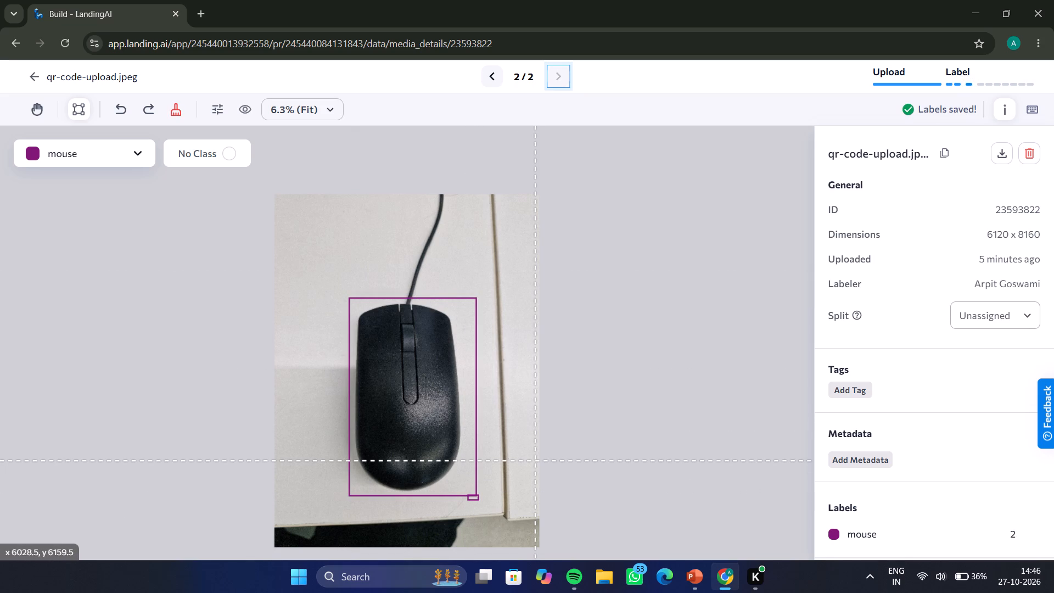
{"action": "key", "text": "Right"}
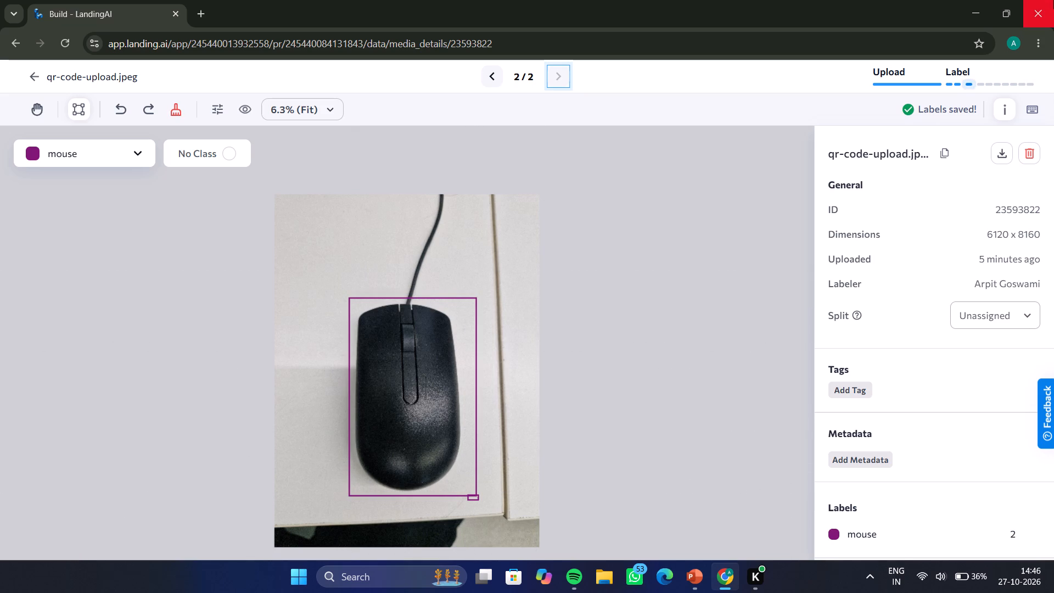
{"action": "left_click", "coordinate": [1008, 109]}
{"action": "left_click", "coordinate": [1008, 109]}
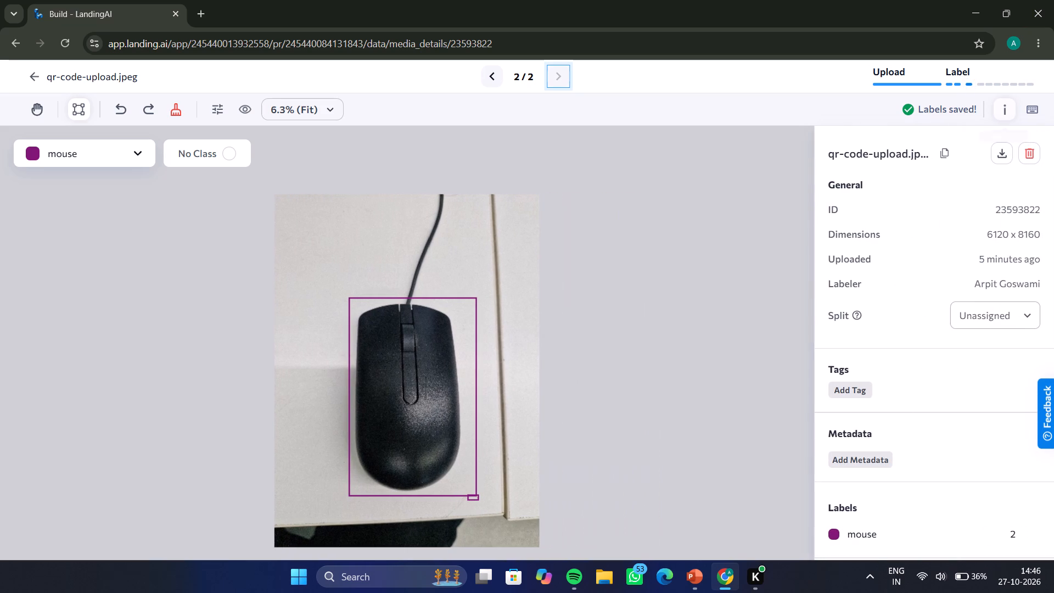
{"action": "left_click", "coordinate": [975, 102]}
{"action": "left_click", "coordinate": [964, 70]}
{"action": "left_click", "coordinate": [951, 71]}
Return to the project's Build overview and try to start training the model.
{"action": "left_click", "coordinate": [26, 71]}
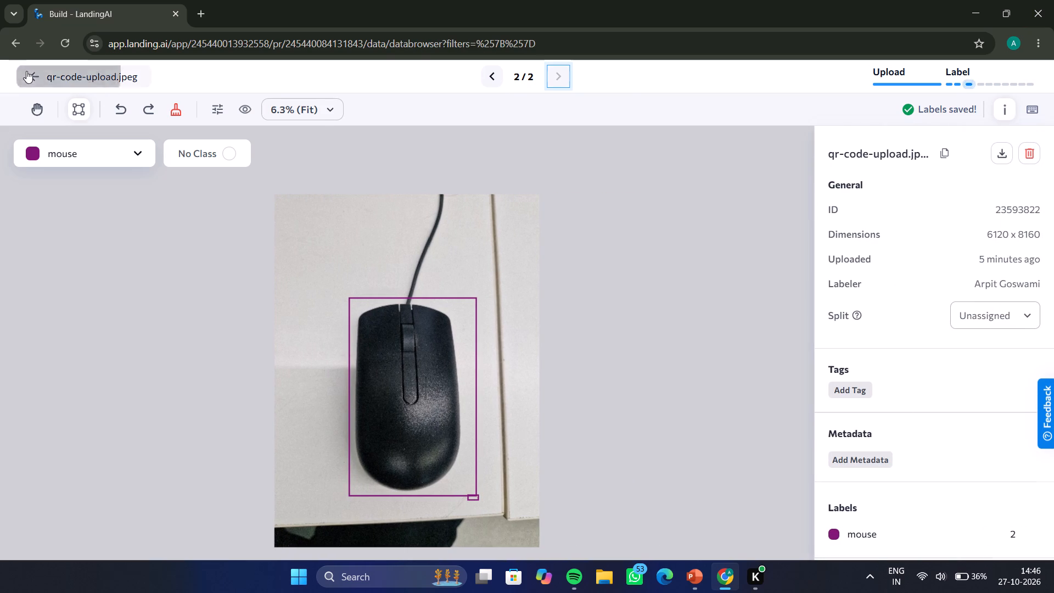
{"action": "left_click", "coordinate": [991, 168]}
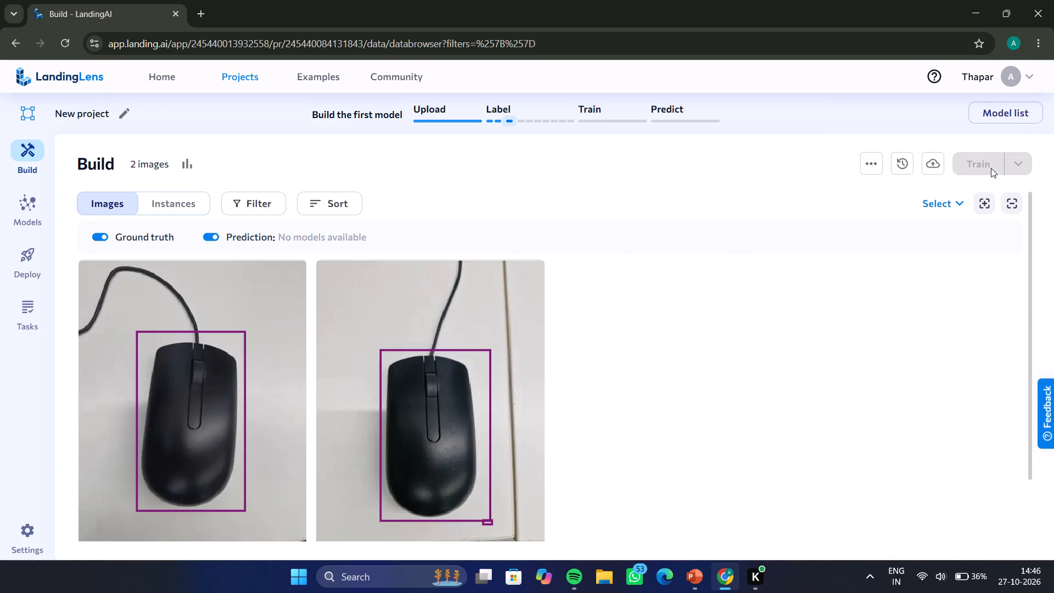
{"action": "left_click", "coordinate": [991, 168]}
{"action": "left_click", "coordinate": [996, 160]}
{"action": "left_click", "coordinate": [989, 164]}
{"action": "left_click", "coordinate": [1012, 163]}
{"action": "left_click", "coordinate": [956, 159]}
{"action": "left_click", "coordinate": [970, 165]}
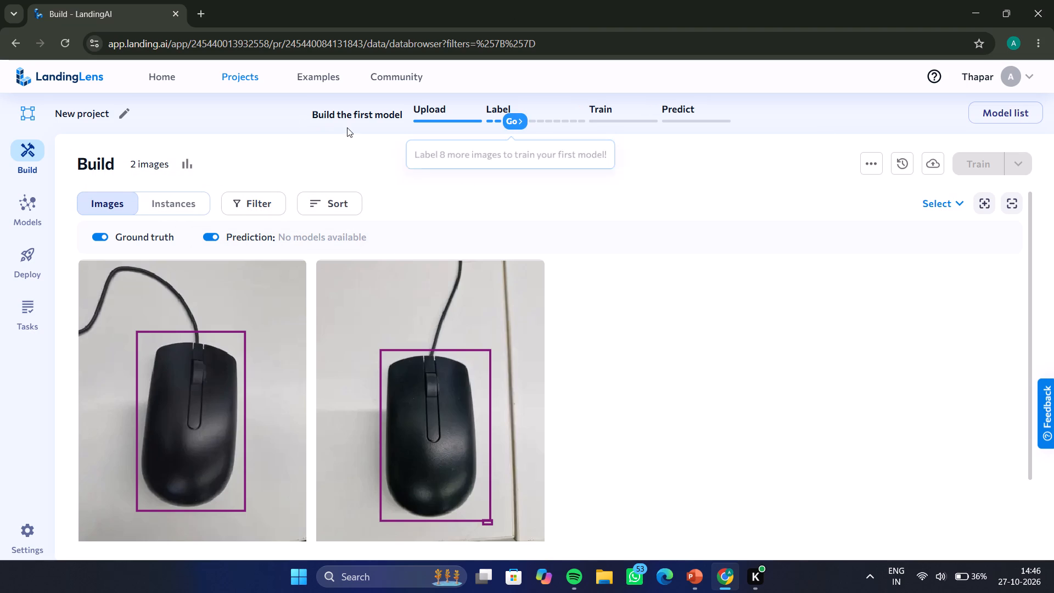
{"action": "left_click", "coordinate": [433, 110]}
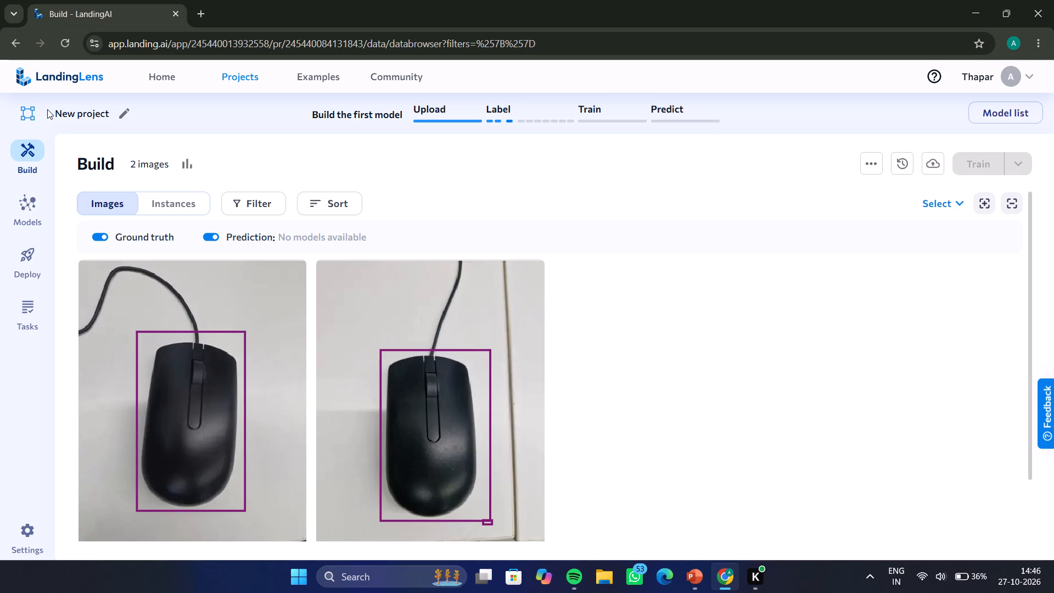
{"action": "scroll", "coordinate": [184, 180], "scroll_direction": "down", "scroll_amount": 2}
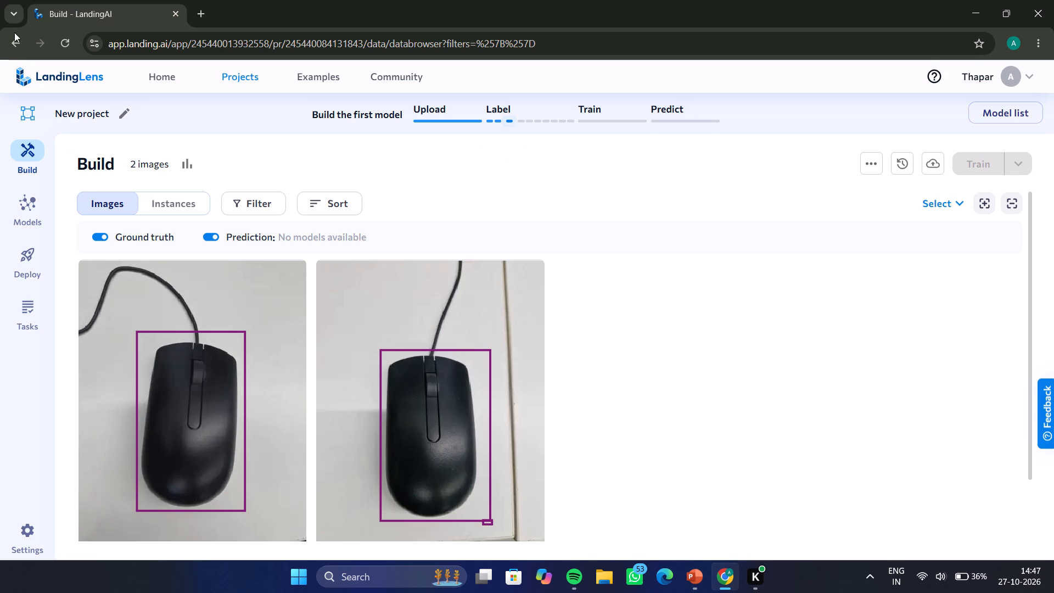
Go back to the second mouse image in the labelling view.
{"action": "left_click", "coordinate": [14, 30]}
{"action": "left_click", "coordinate": [14, 40]}
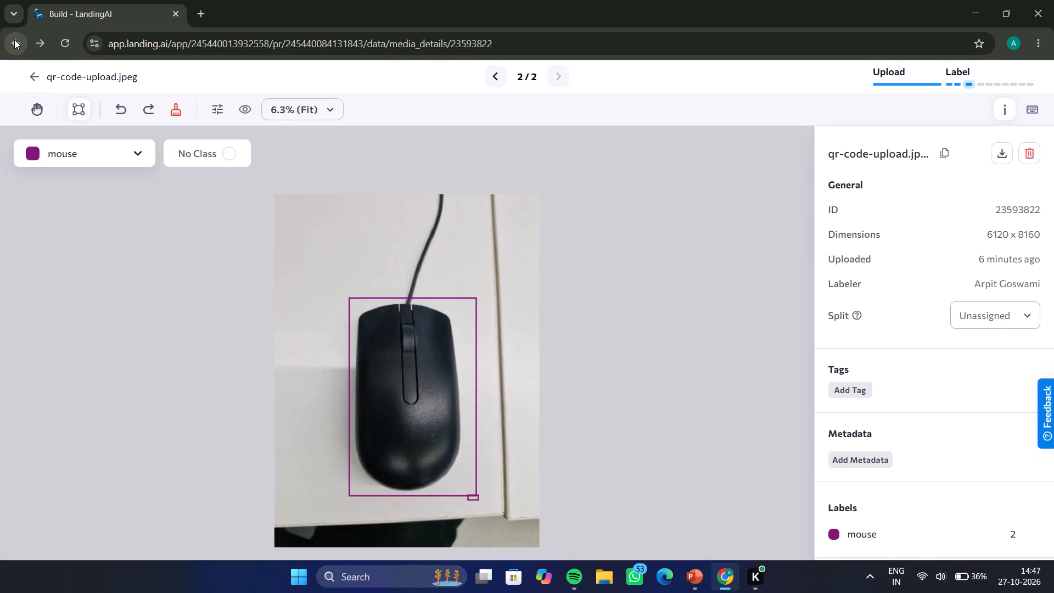
Leave the labelling view, go back to the LandingLens home page and reopen New project.
{"action": "left_click", "coordinate": [14, 40]}
{"action": "left_click", "coordinate": [14, 40]}
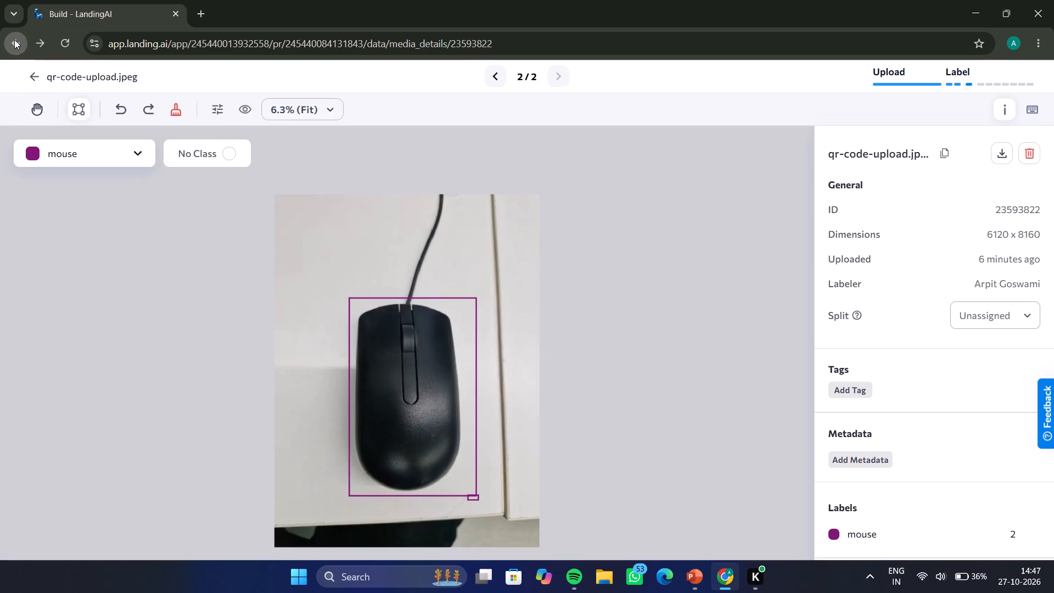
{"action": "left_click", "coordinate": [14, 40]}
{"action": "left_click", "coordinate": [14, 40]}
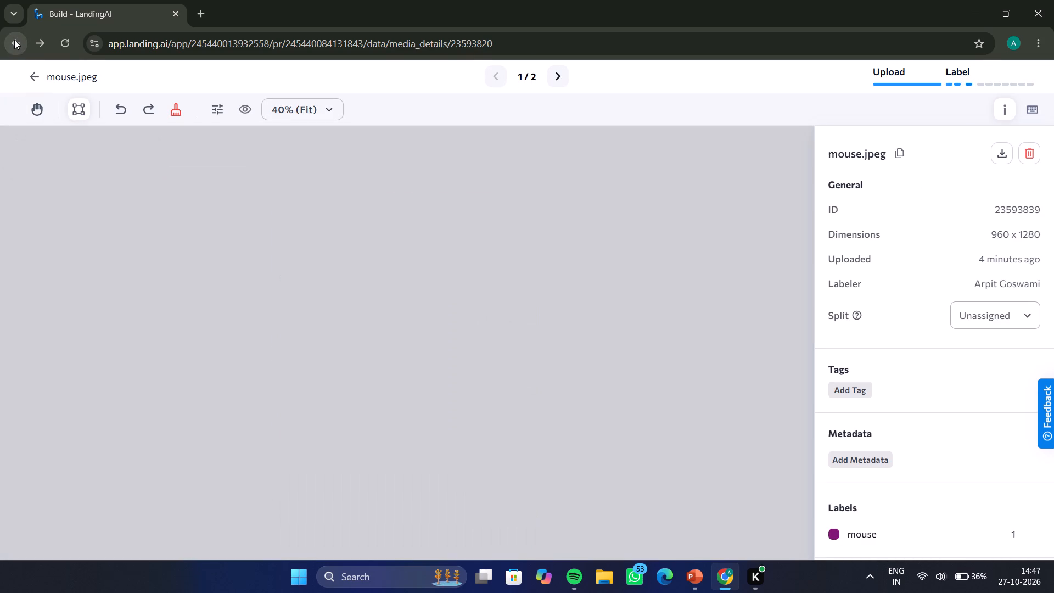
{"action": "left_click", "coordinate": [14, 40]}
{"action": "left_click", "coordinate": [14, 40]}
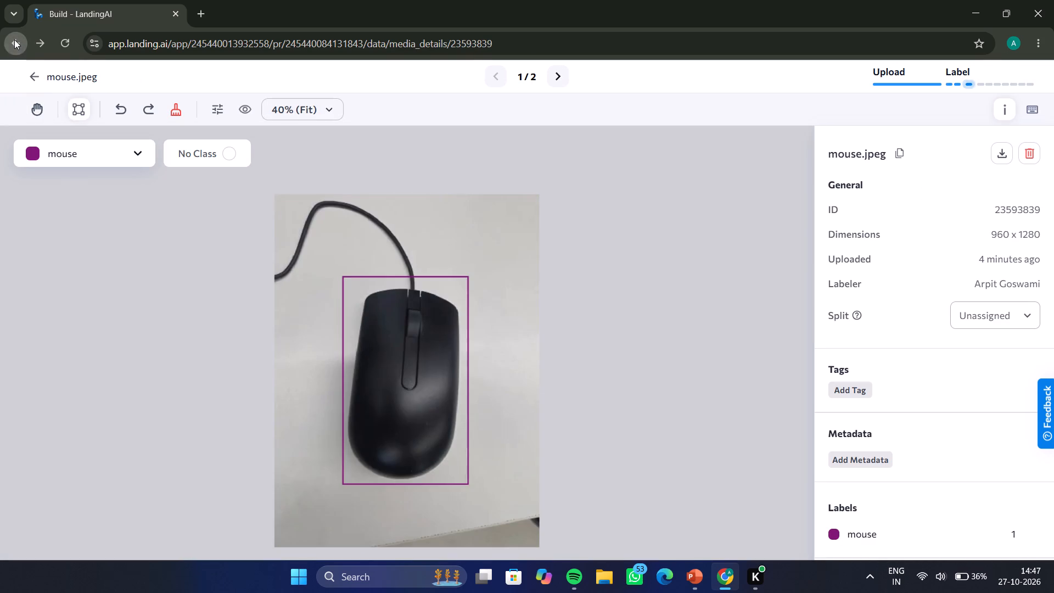
{"action": "left_click", "coordinate": [14, 40]}
{"action": "left_click", "coordinate": [14, 40]}
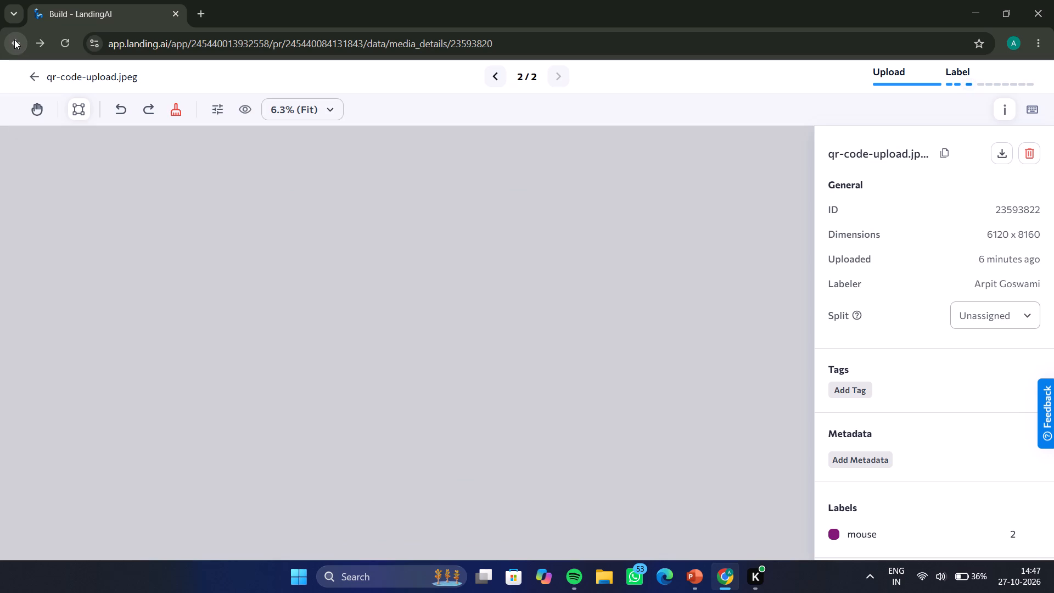
{"action": "left_click", "coordinate": [14, 40]}
{"action": "left_click", "coordinate": [14, 40]}
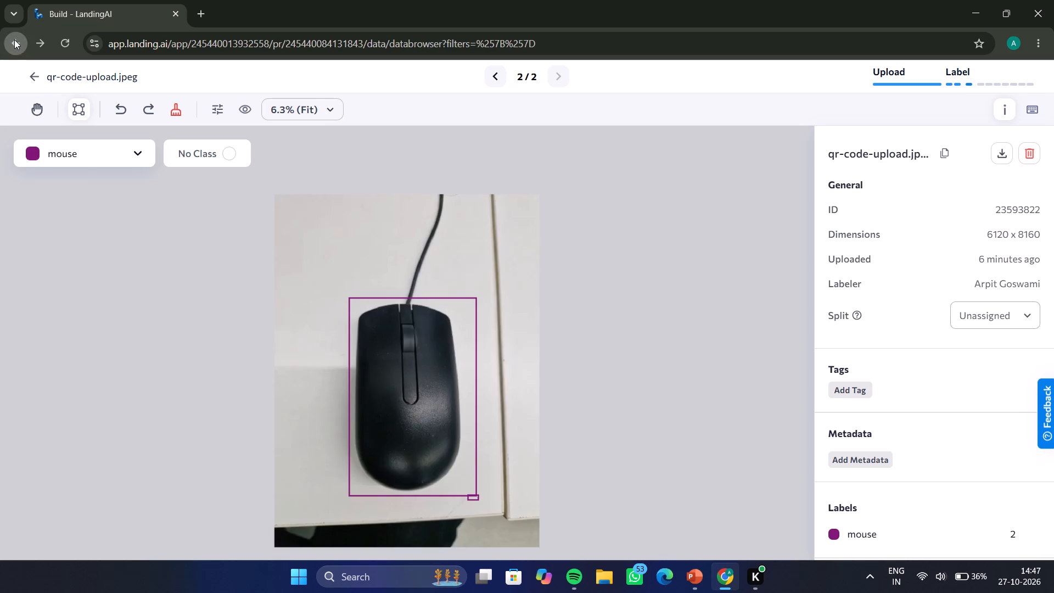
{"action": "left_click", "coordinate": [14, 40]}
{"action": "left_click", "coordinate": [14, 40]}
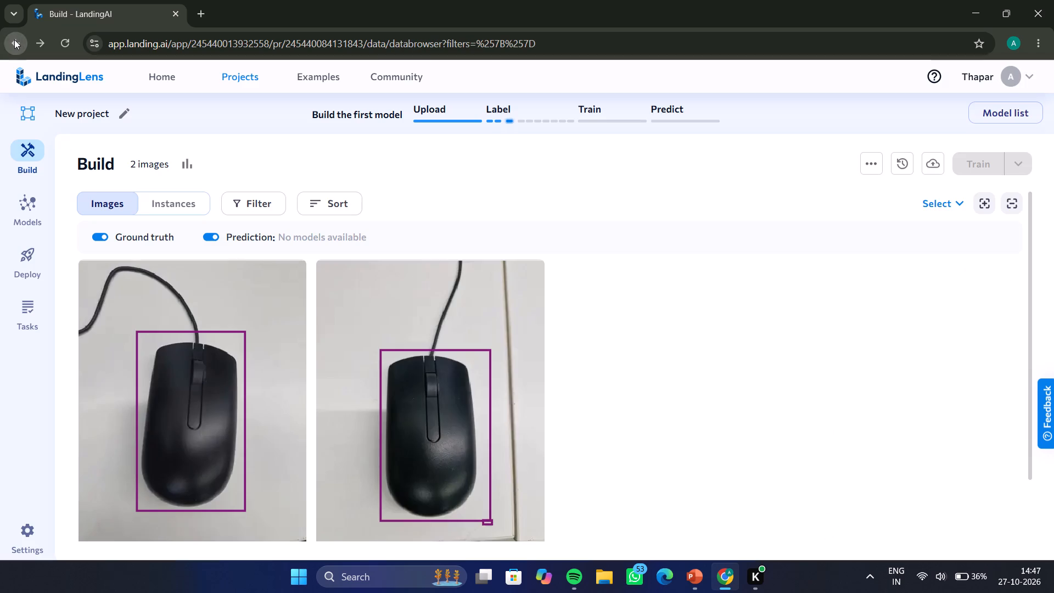
{"action": "left_click", "coordinate": [14, 40]}
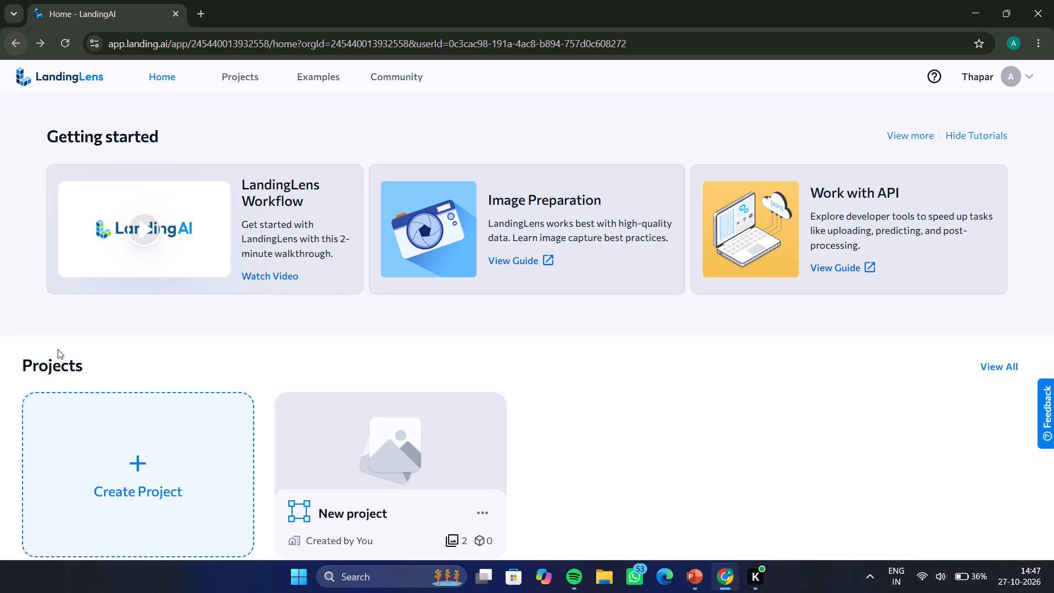
{"action": "left_click", "coordinate": [351, 463]}
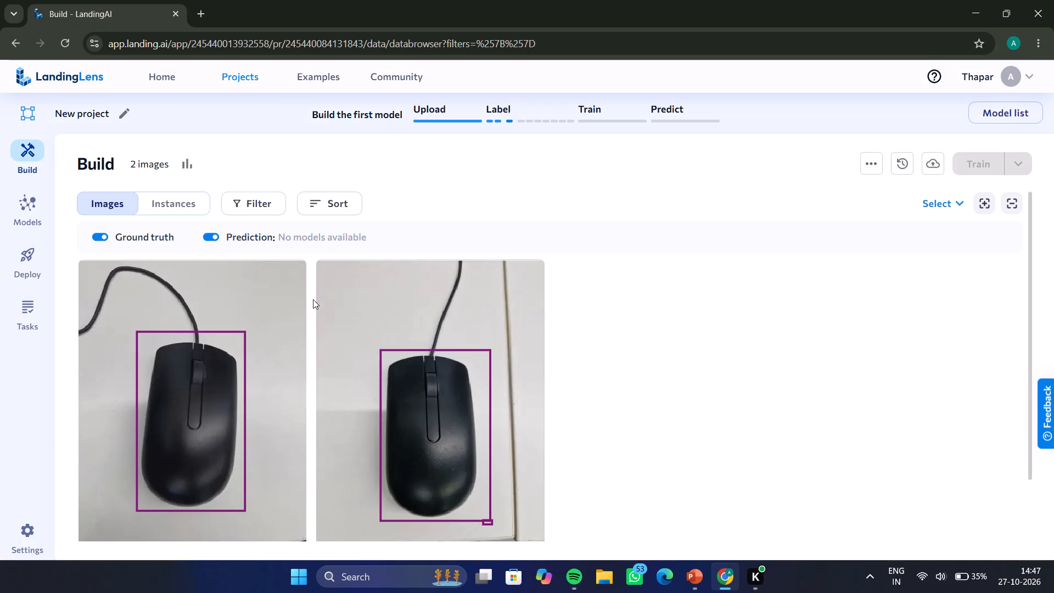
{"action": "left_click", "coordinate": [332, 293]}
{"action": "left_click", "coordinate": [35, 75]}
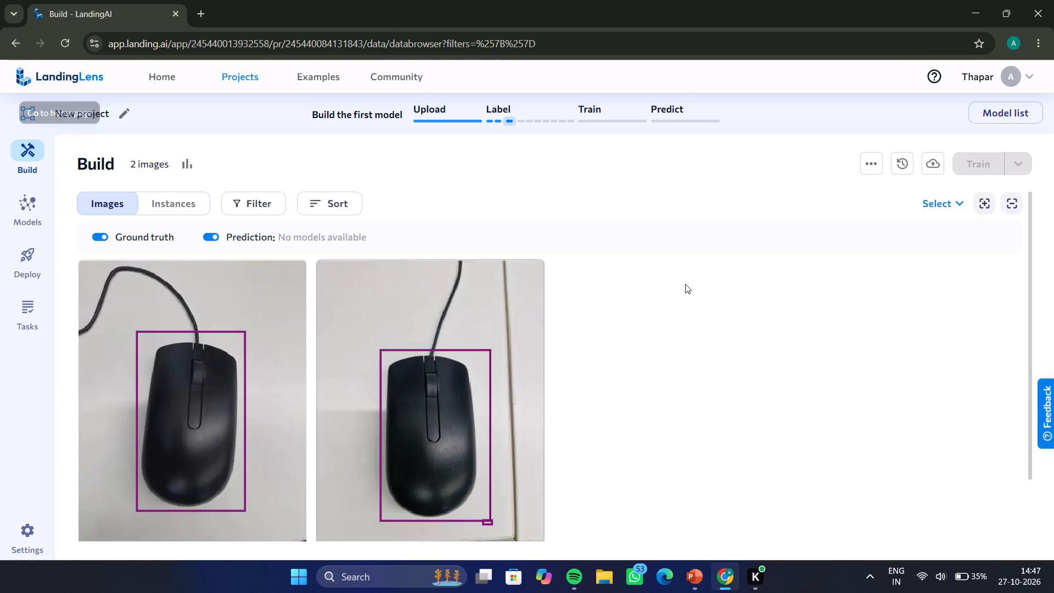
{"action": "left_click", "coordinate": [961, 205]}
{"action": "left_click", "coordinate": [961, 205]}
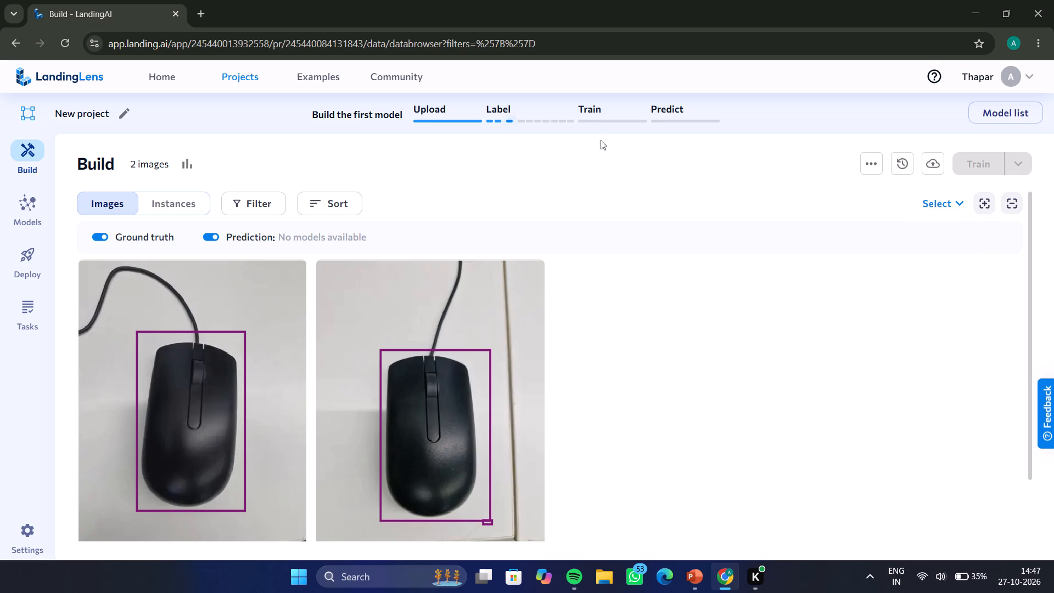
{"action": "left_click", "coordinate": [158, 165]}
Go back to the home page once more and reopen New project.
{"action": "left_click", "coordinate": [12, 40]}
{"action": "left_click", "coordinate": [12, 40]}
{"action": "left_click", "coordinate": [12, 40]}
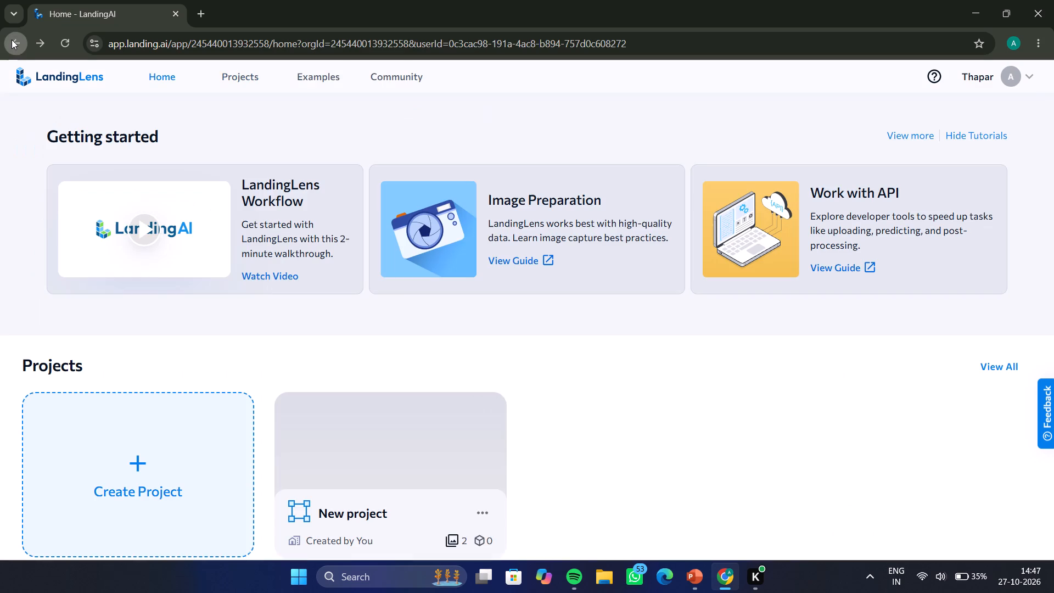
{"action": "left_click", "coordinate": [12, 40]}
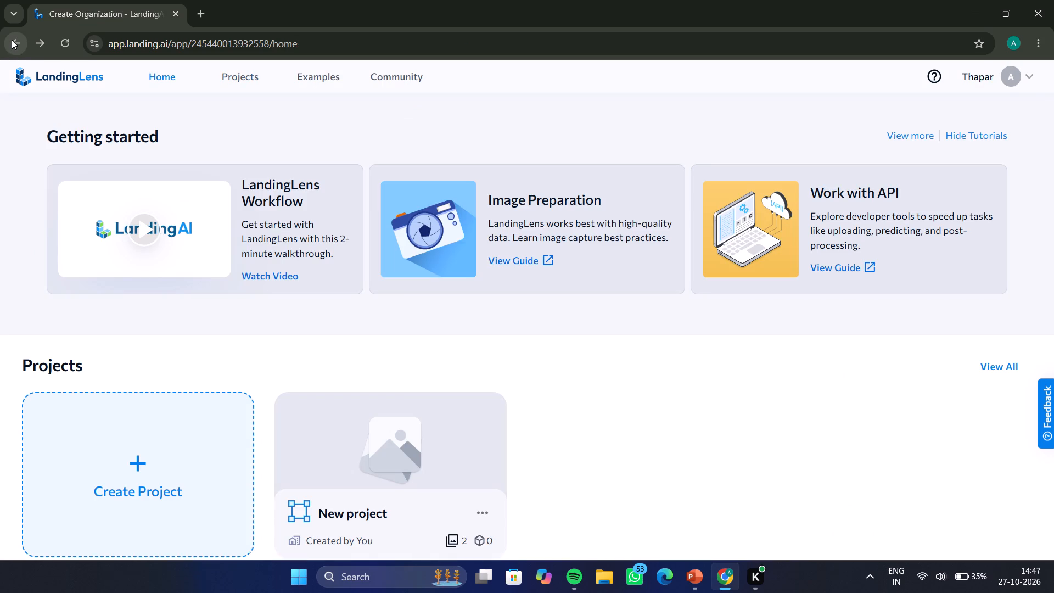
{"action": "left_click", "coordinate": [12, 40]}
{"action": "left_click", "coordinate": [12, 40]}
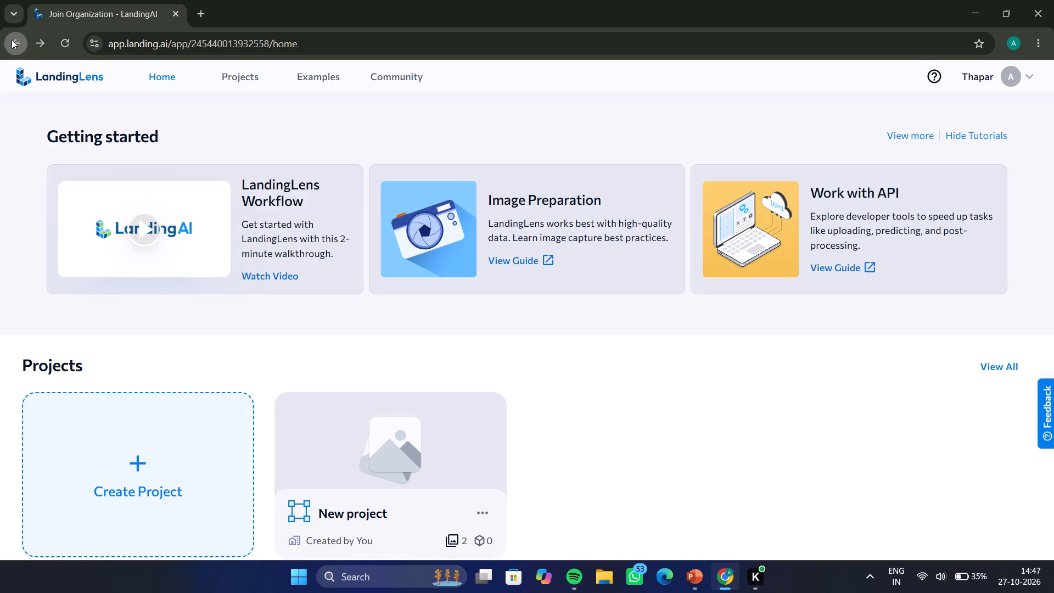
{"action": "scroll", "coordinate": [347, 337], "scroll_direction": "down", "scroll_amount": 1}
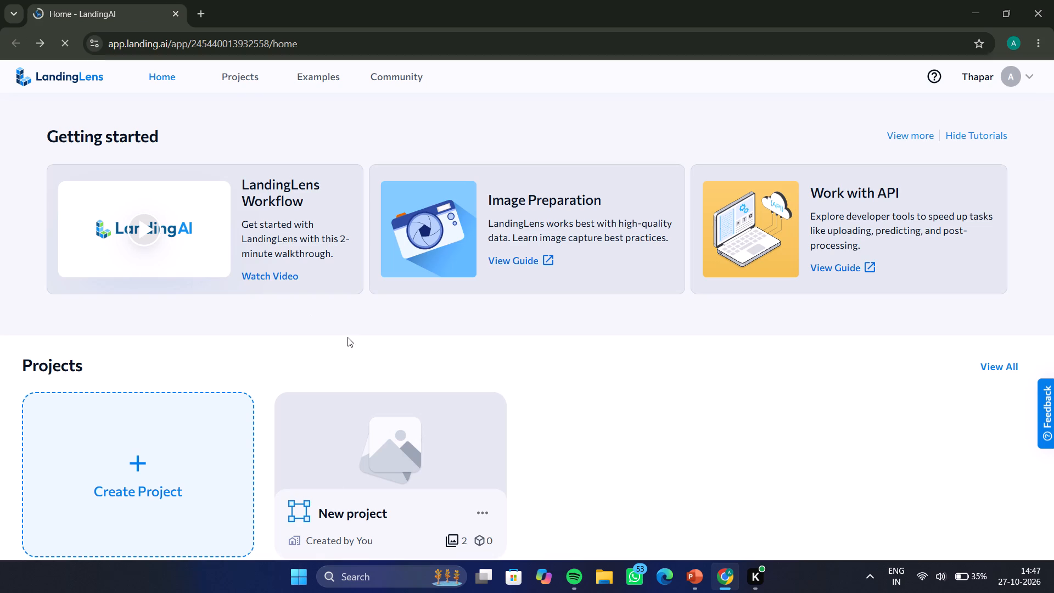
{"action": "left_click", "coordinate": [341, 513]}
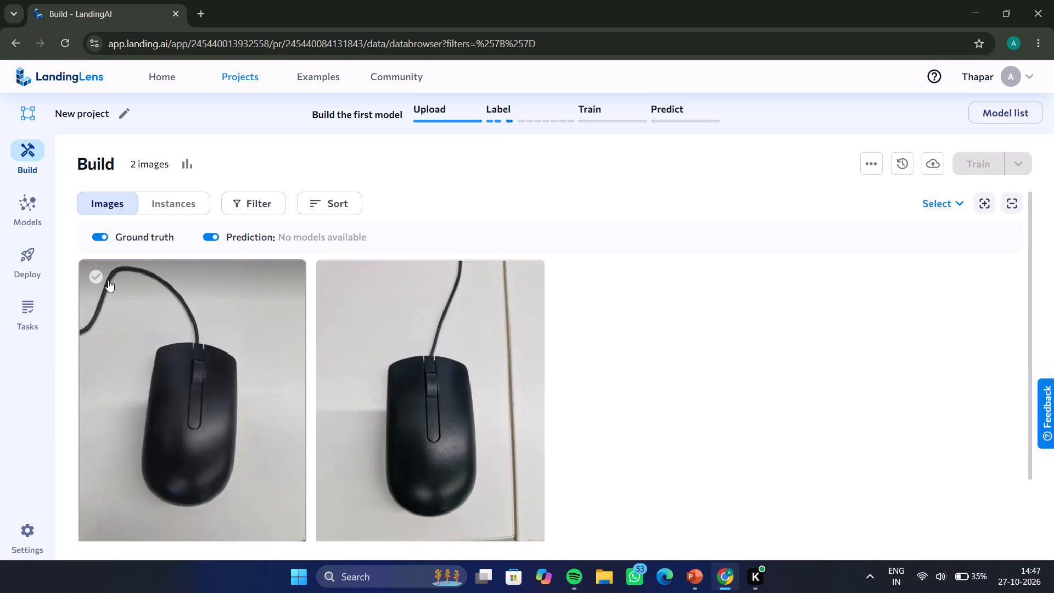
Select both mouse images in the Build overview and remove them from the dataset.
{"action": "left_click", "coordinate": [93, 276]}
{"action": "left_click", "coordinate": [375, 290]}
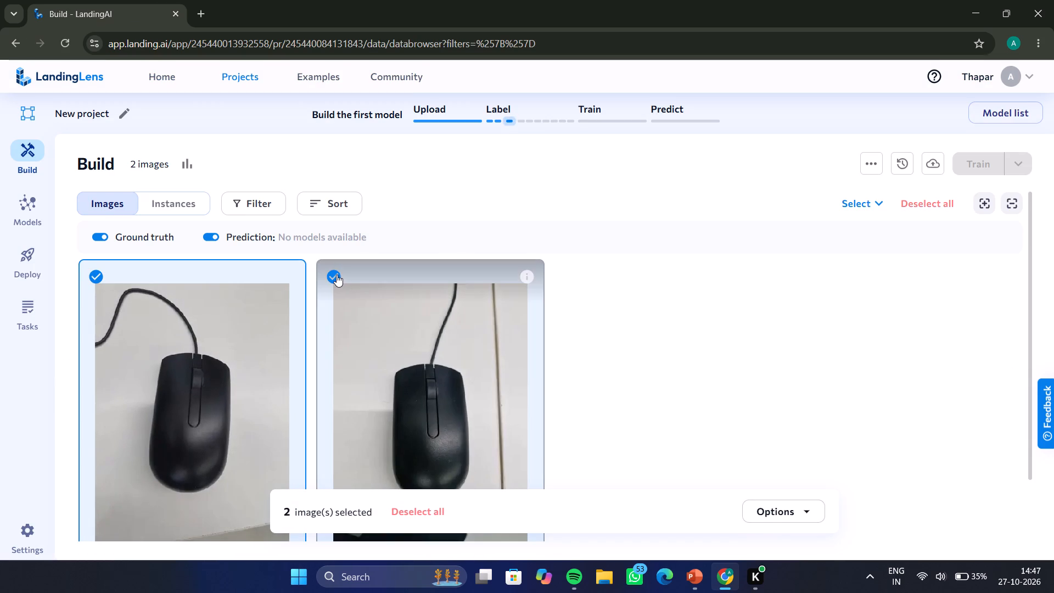
{"action": "left_click", "coordinate": [337, 275]}
{"action": "left_click", "coordinate": [337, 276]}
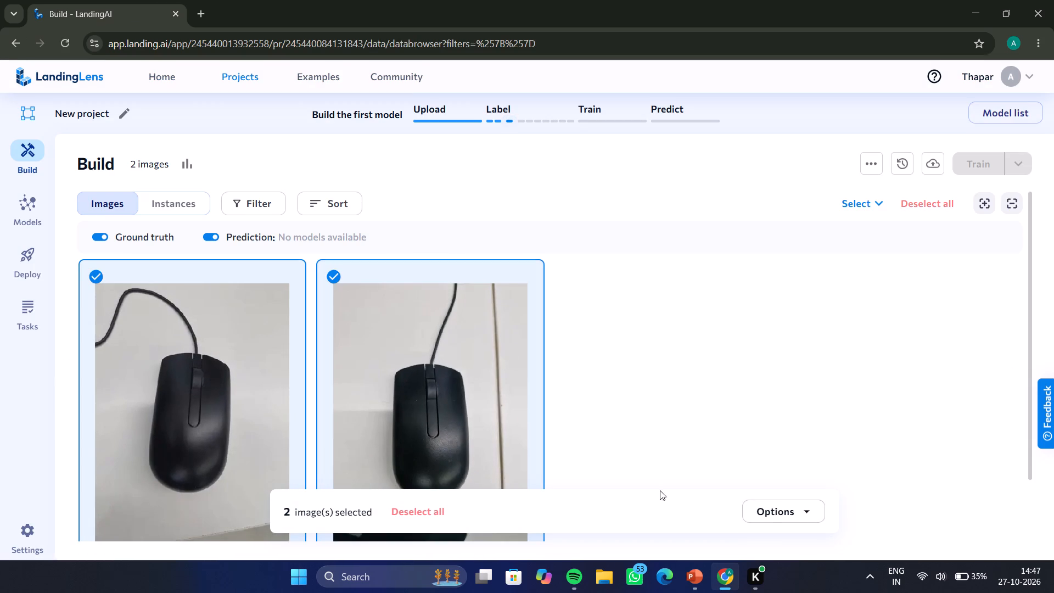
{"action": "left_click", "coordinate": [775, 514]}
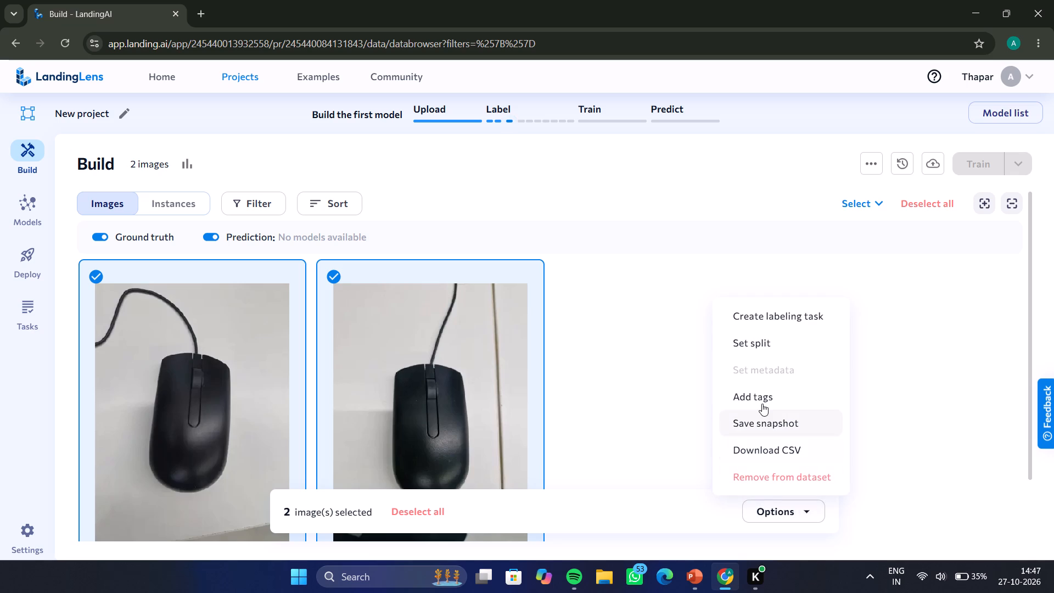
{"action": "left_click", "coordinate": [755, 473]}
{"action": "left_click", "coordinate": [672, 361]}
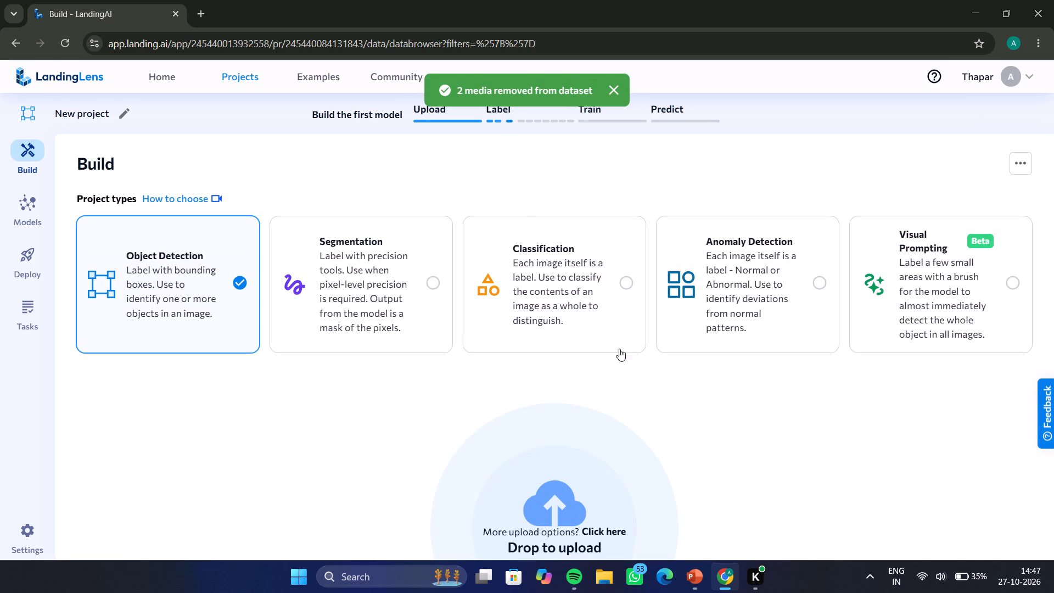
Start a new image upload and add the mouse file from the Downloads folder.
{"action": "left_click", "coordinate": [568, 513]}
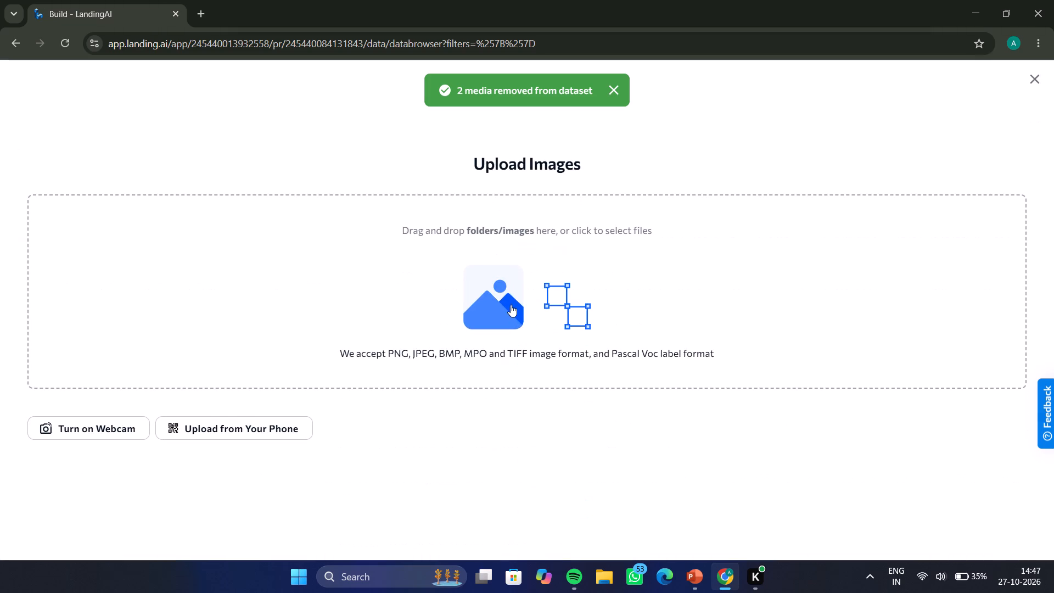
{"action": "left_click", "coordinate": [474, 316]}
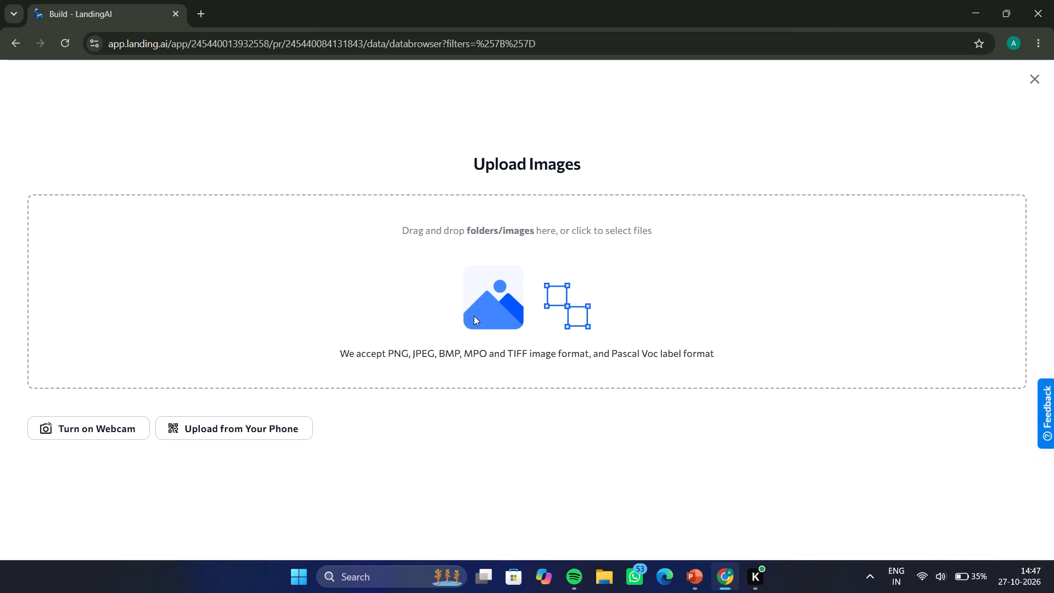
{"action": "left_click", "coordinate": [198, 111]}
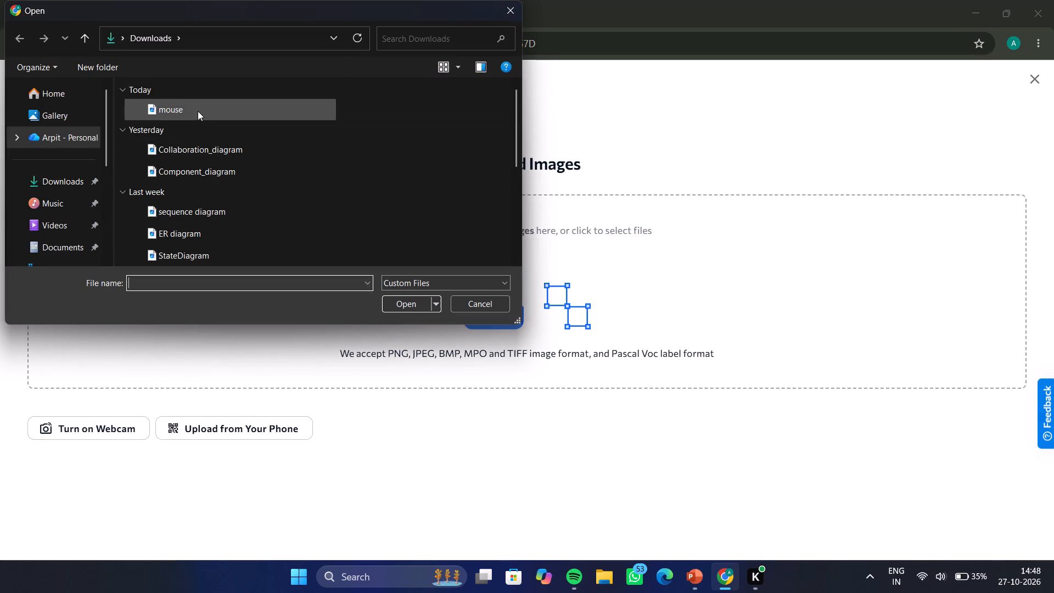
{"action": "left_click", "coordinate": [391, 302]}
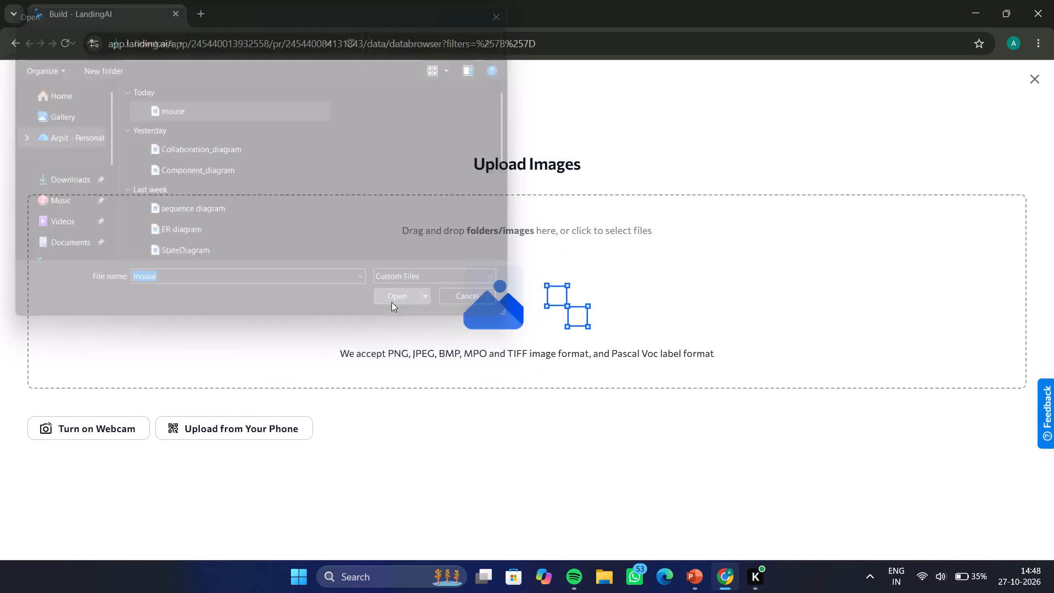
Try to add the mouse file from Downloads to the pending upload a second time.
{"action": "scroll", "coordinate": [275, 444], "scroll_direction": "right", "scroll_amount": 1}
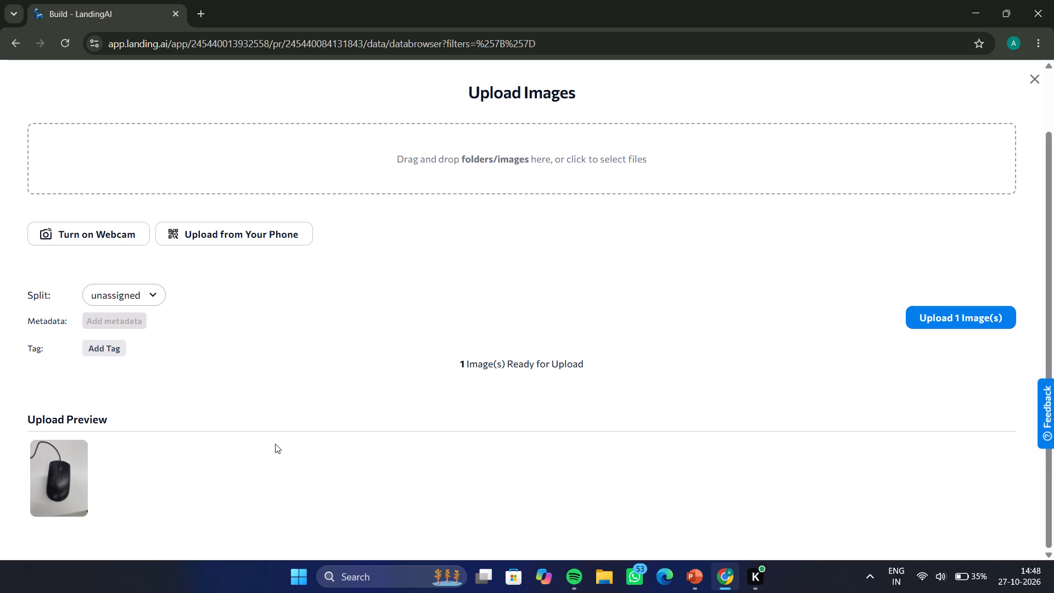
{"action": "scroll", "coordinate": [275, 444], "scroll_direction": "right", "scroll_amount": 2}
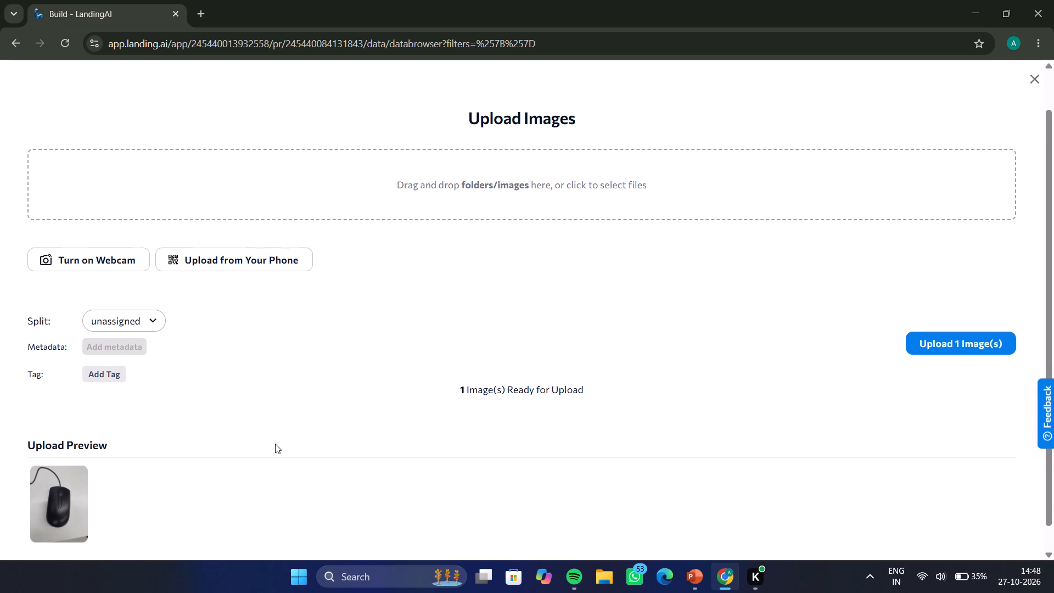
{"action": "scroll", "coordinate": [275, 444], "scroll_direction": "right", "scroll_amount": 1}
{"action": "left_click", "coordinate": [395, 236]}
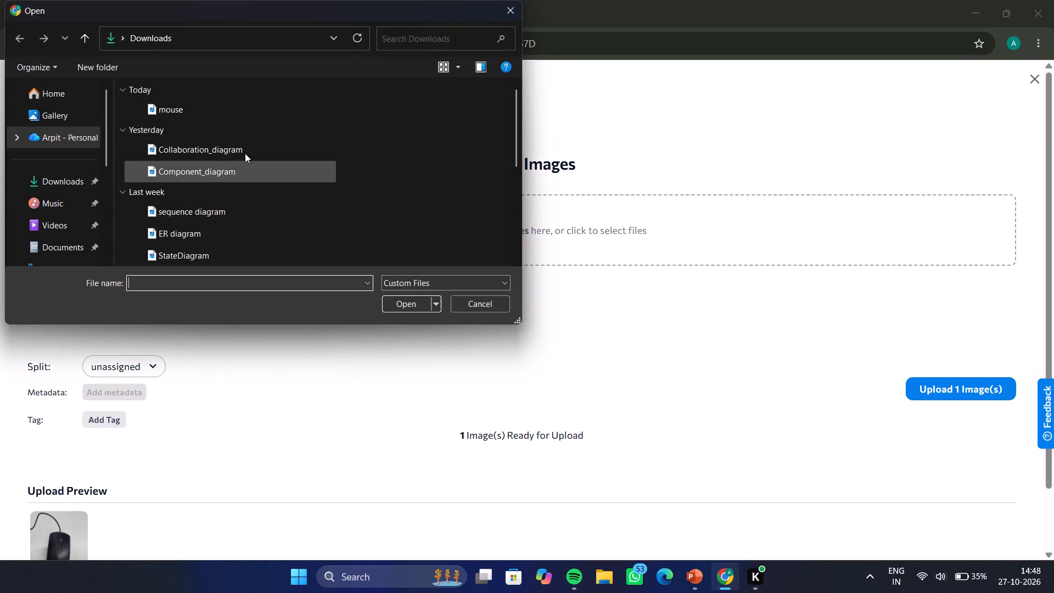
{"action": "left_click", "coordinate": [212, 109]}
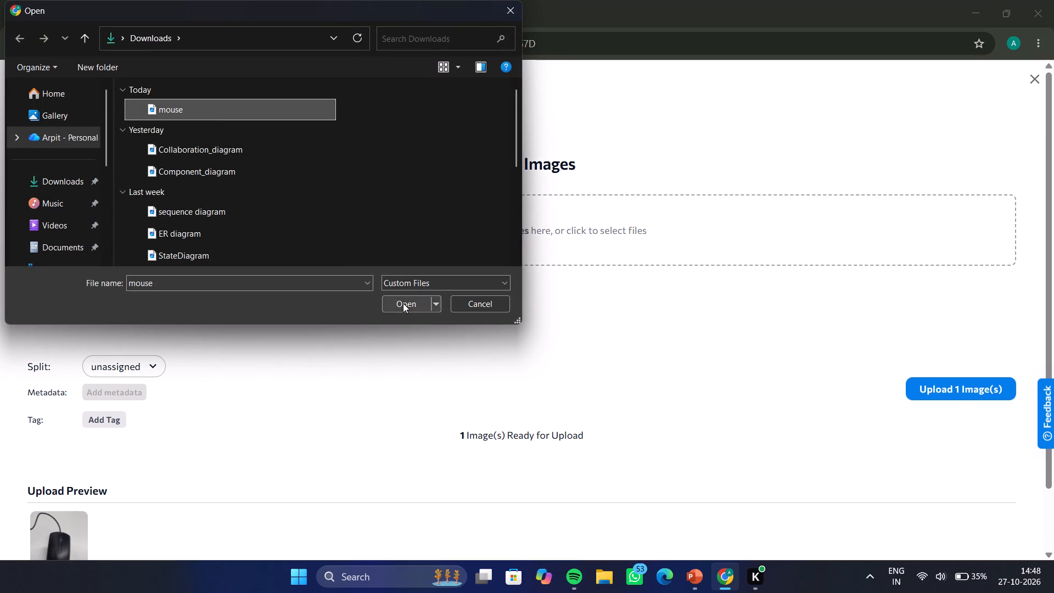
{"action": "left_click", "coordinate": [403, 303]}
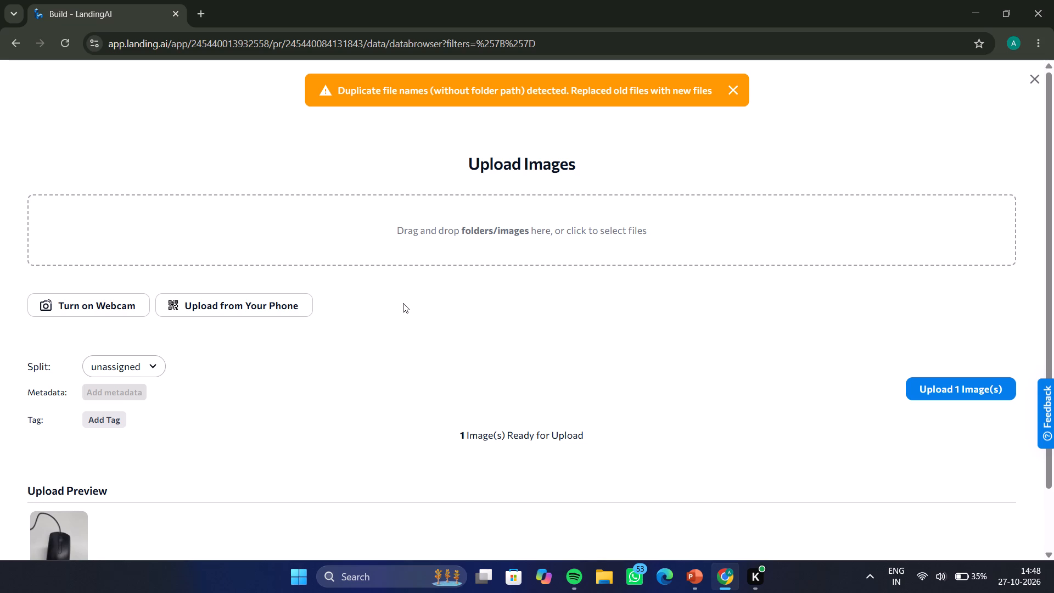
Open the option for uploading images from a phone.
{"action": "scroll", "coordinate": [403, 303], "scroll_direction": "down", "scroll_amount": 1}
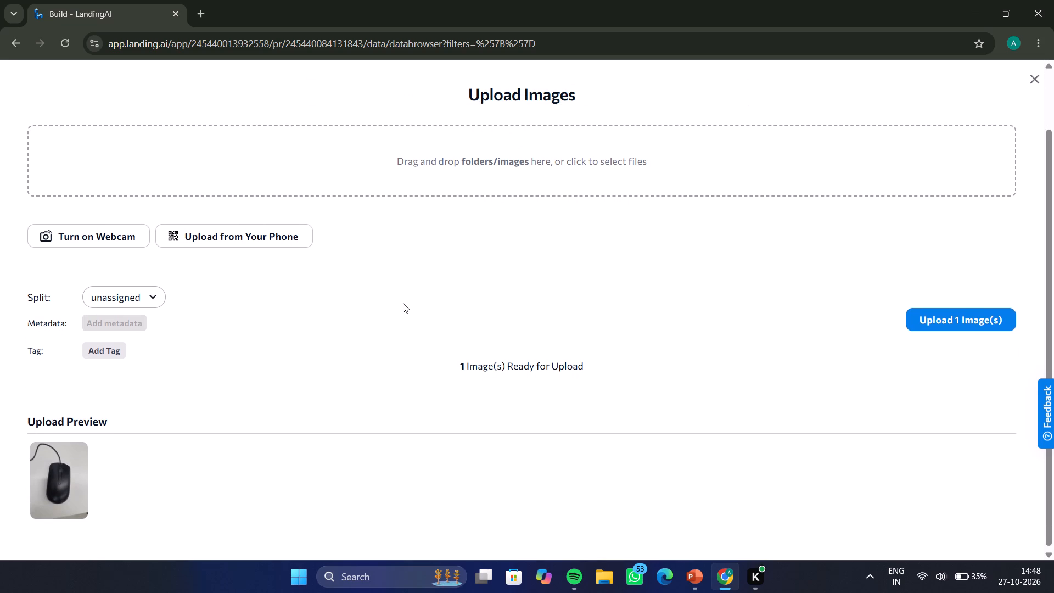
{"action": "scroll", "coordinate": [403, 303], "scroll_direction": "down", "scroll_amount": 1}
{"action": "left_click", "coordinate": [275, 239]}
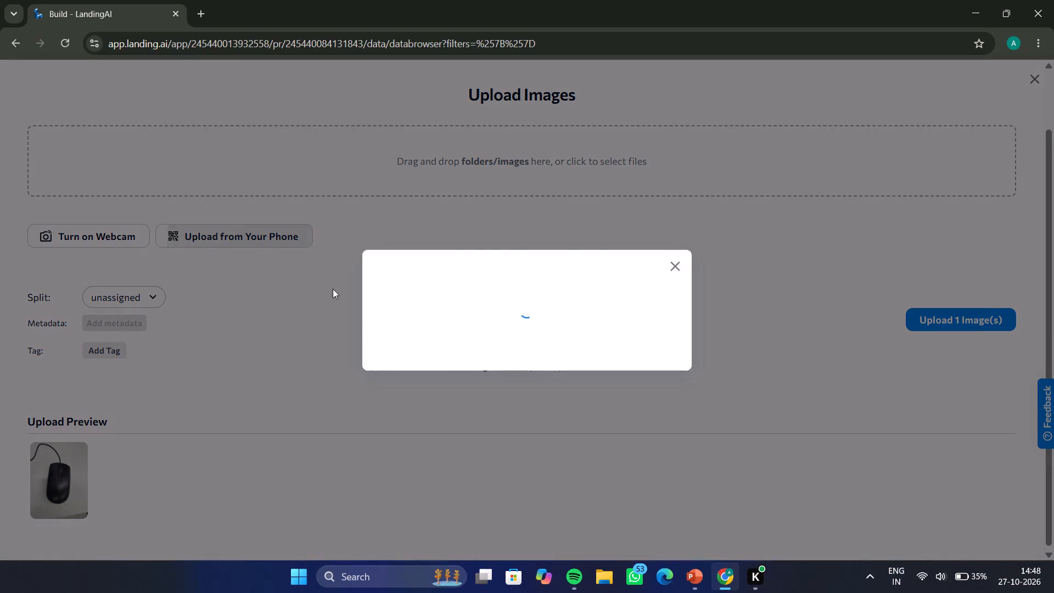
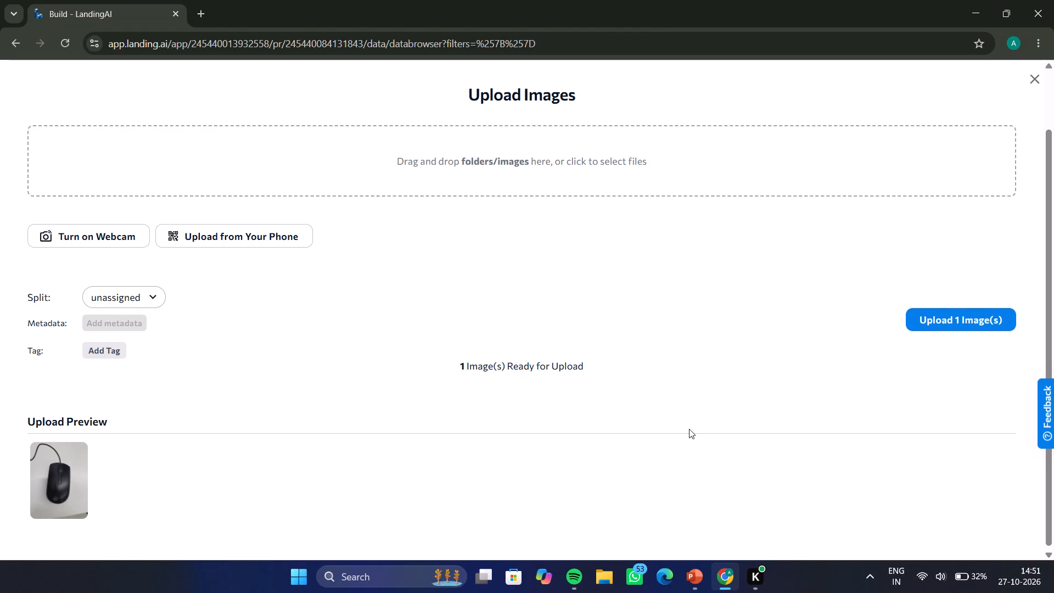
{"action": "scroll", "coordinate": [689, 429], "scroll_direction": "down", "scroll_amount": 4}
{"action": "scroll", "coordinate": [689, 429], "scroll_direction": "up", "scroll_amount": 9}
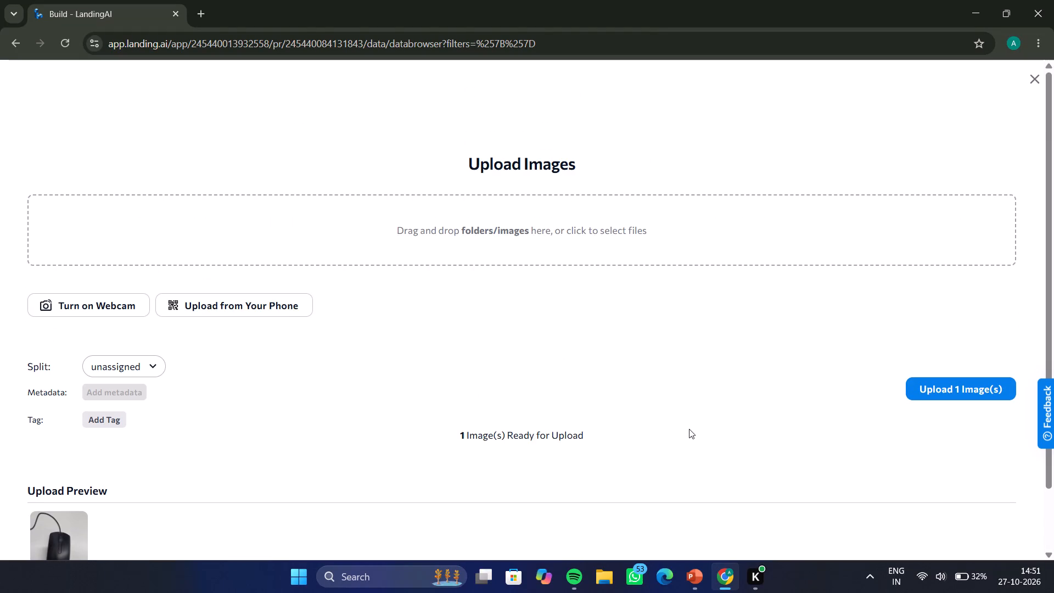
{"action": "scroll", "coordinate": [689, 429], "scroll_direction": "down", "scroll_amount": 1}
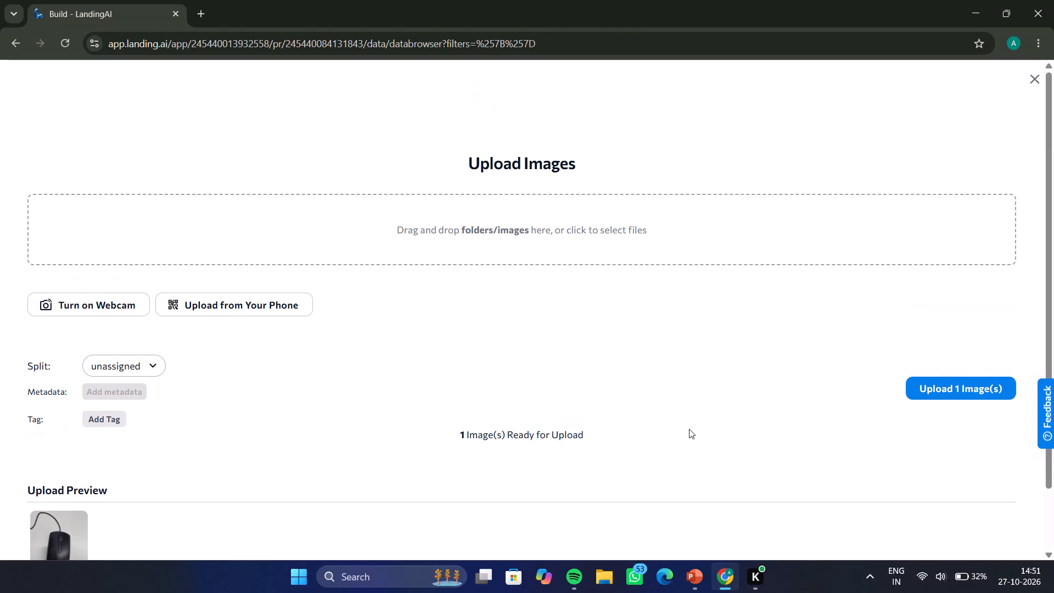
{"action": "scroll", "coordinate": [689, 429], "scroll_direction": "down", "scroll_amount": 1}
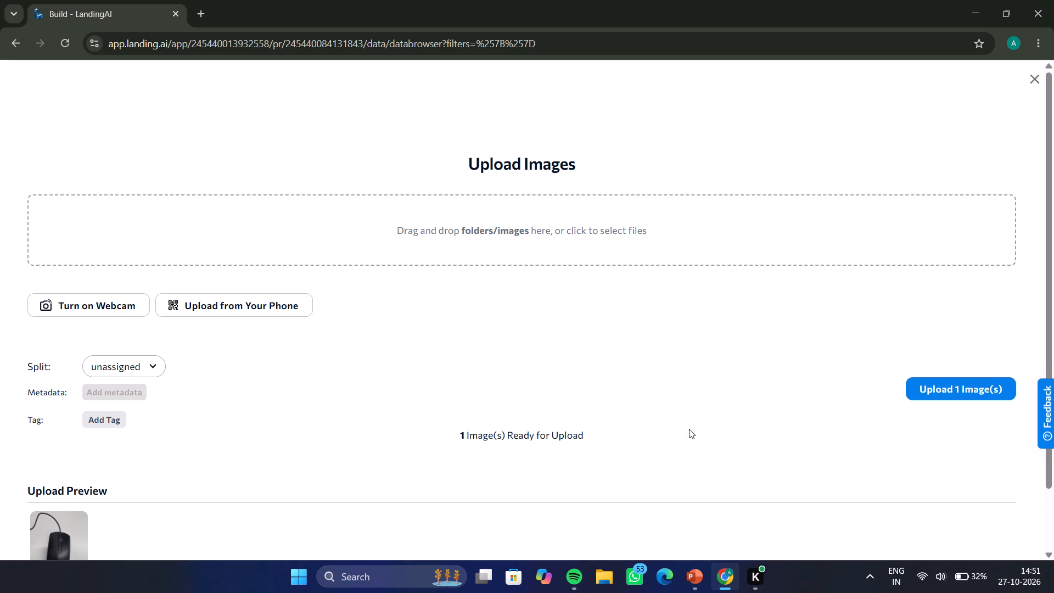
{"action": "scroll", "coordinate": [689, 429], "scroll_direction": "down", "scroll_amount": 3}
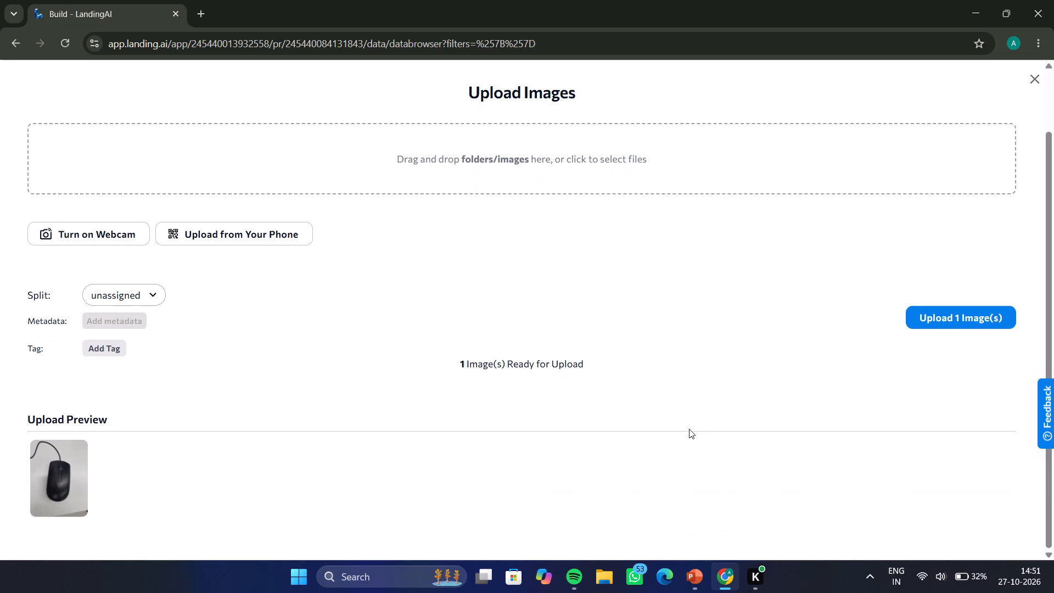
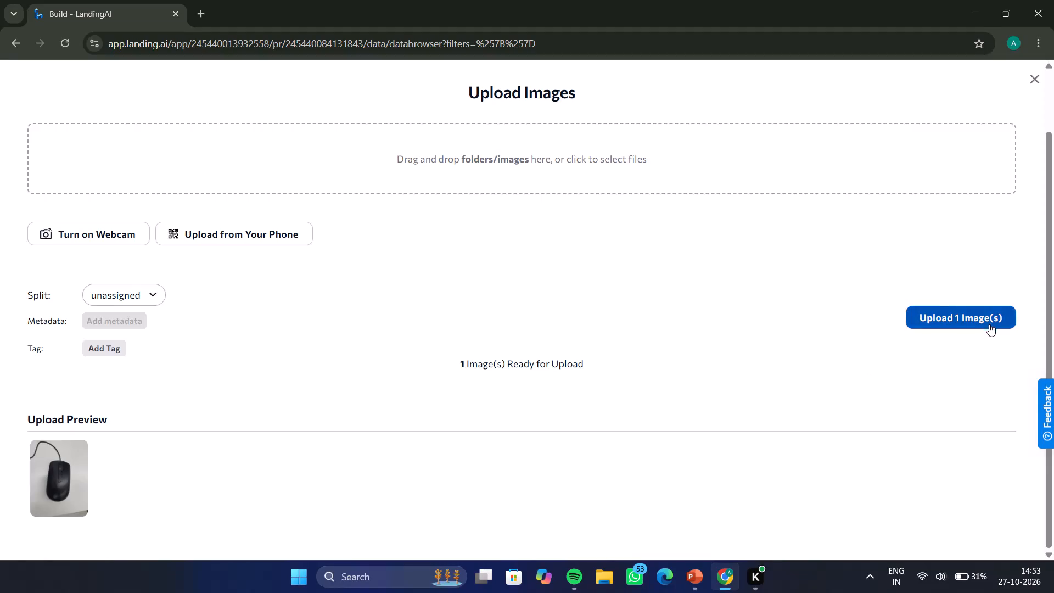
Upload the one prepared mouse image to the project.
{"action": "left_click", "coordinate": [989, 324]}
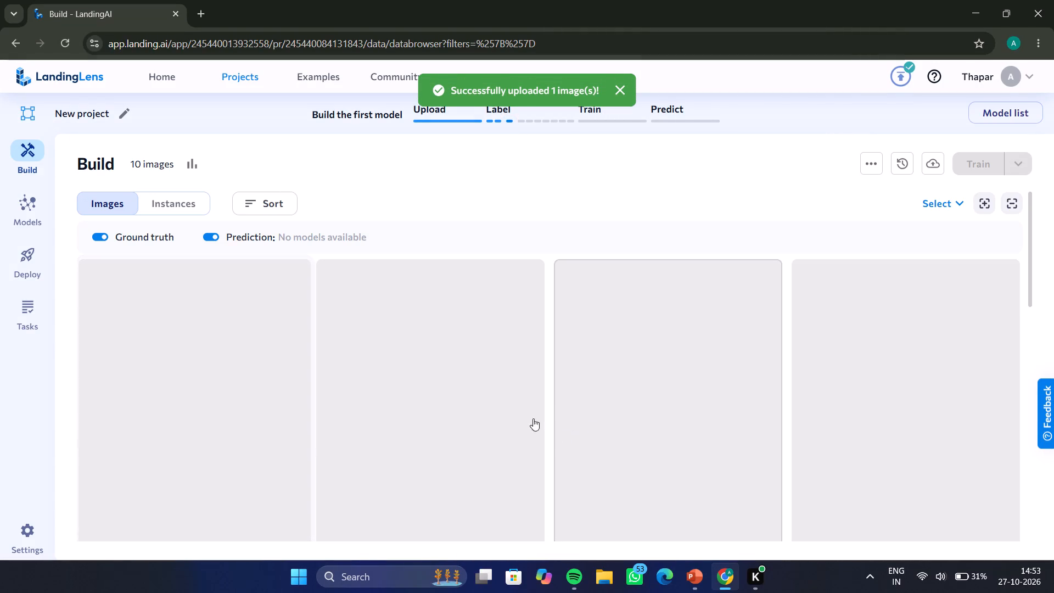
Open the first image in the dataset and draw a bounding box of class mouse around the mouse on the desk.
{"action": "scroll", "coordinate": [622, 390], "scroll_direction": "down", "scroll_amount": 6}
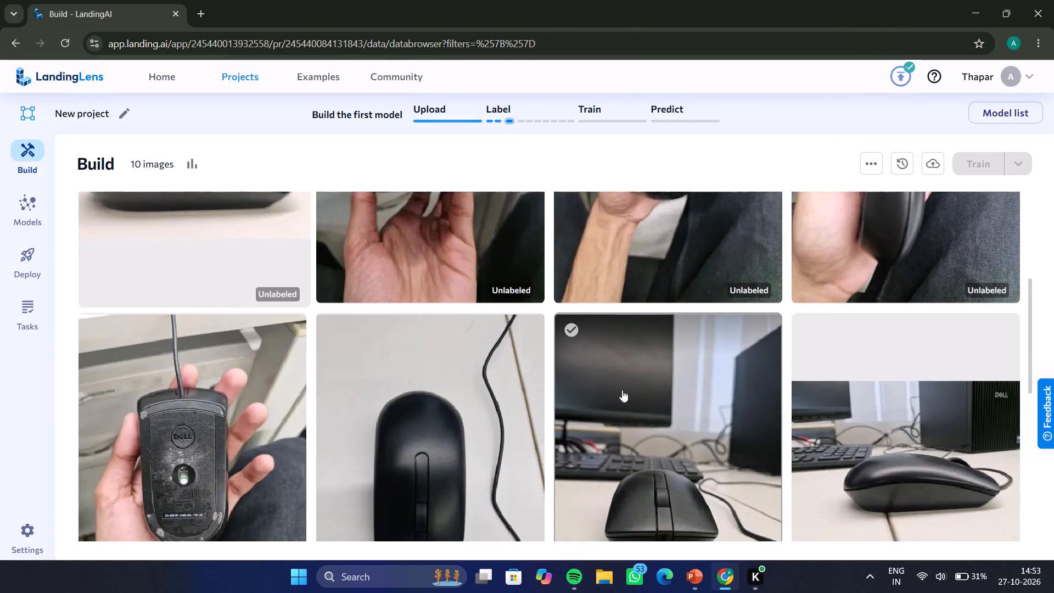
{"action": "scroll", "coordinate": [622, 390], "scroll_direction": "down", "scroll_amount": 5}
{"action": "scroll", "coordinate": [622, 390], "scroll_direction": "up", "scroll_amount": 5}
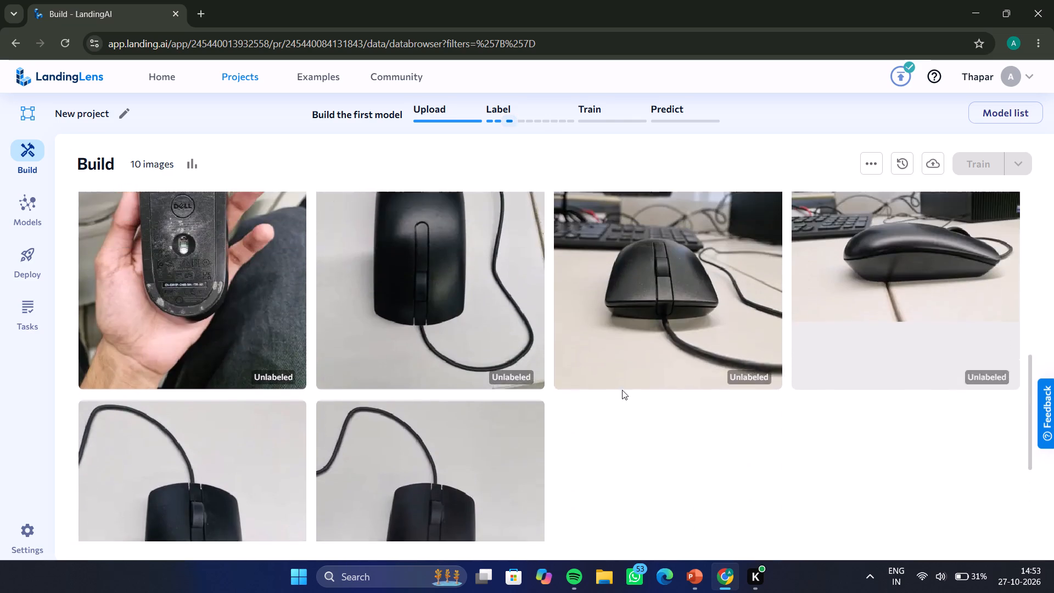
{"action": "scroll", "coordinate": [622, 390], "scroll_direction": "up", "scroll_amount": 2}
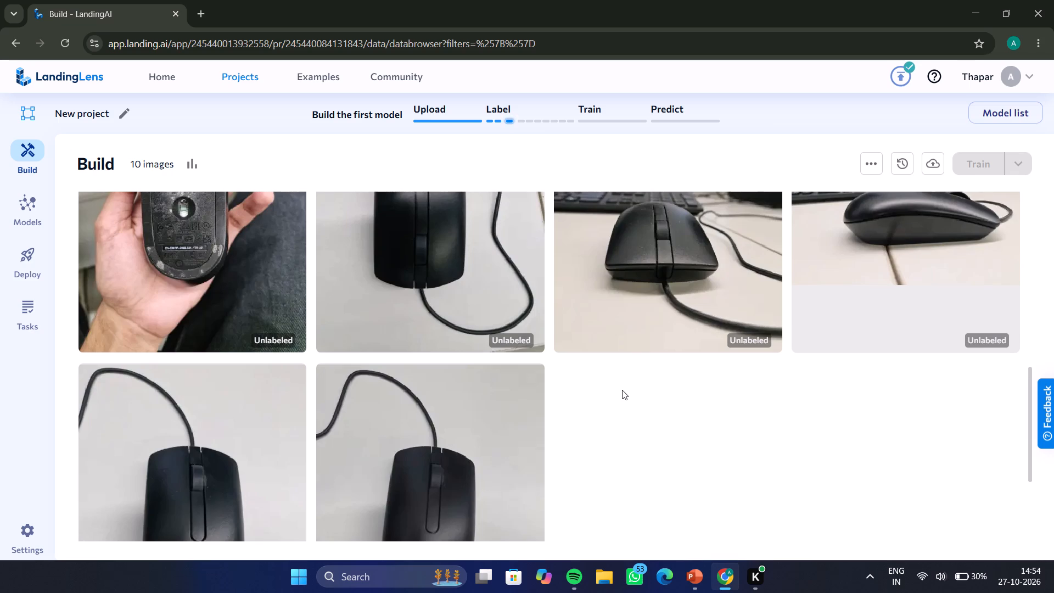
{"action": "scroll", "coordinate": [622, 390], "scroll_direction": "up", "scroll_amount": 10}
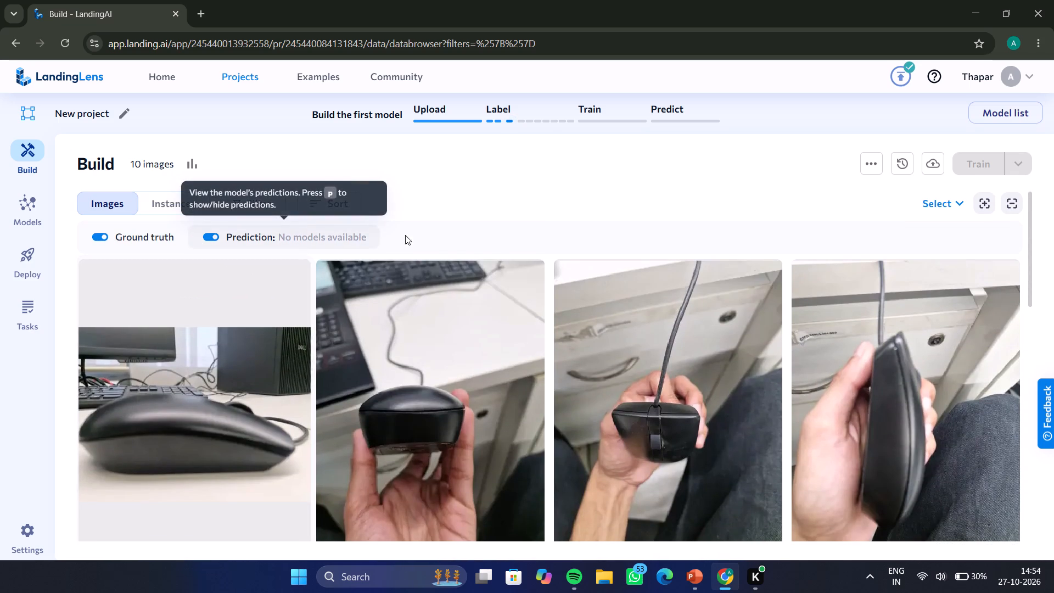
{"action": "left_click", "coordinate": [199, 400]}
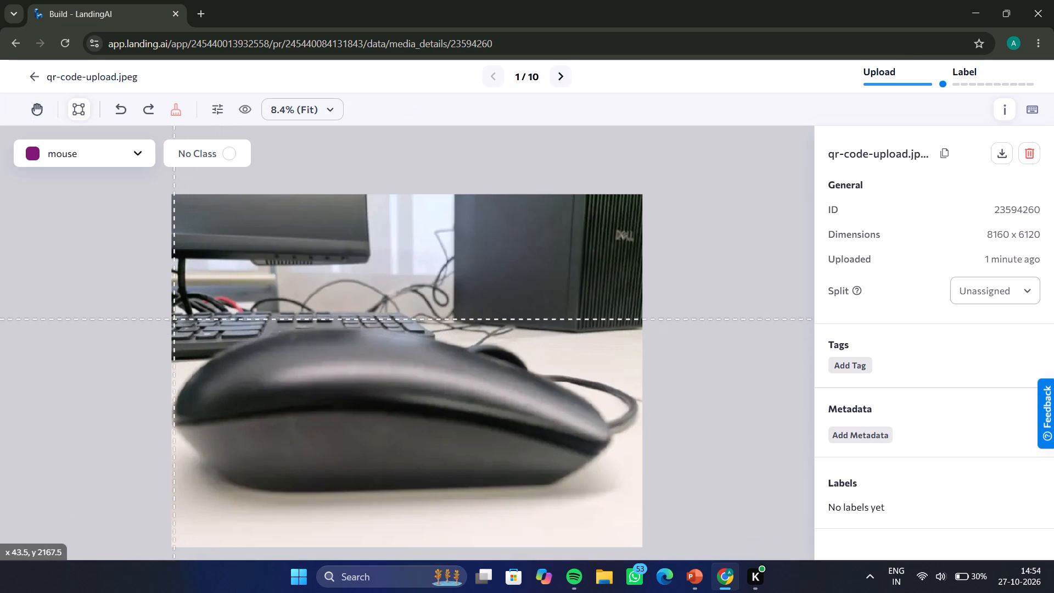
{"action": "left_click_drag", "start_coordinate": [172, 317], "coordinate": [214, 434]}
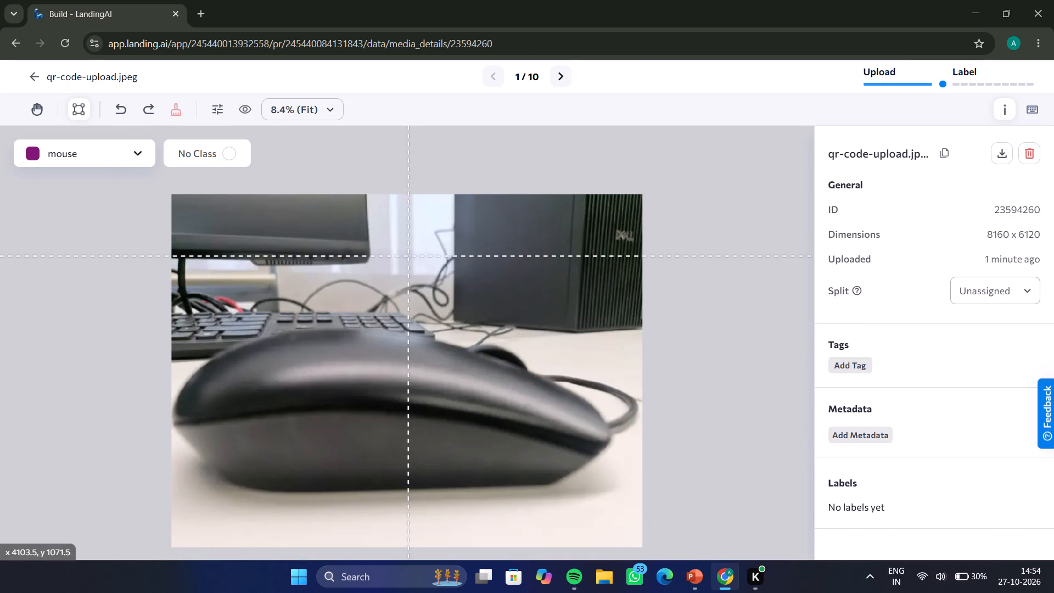
{"action": "left_click", "coordinate": [83, 149]}
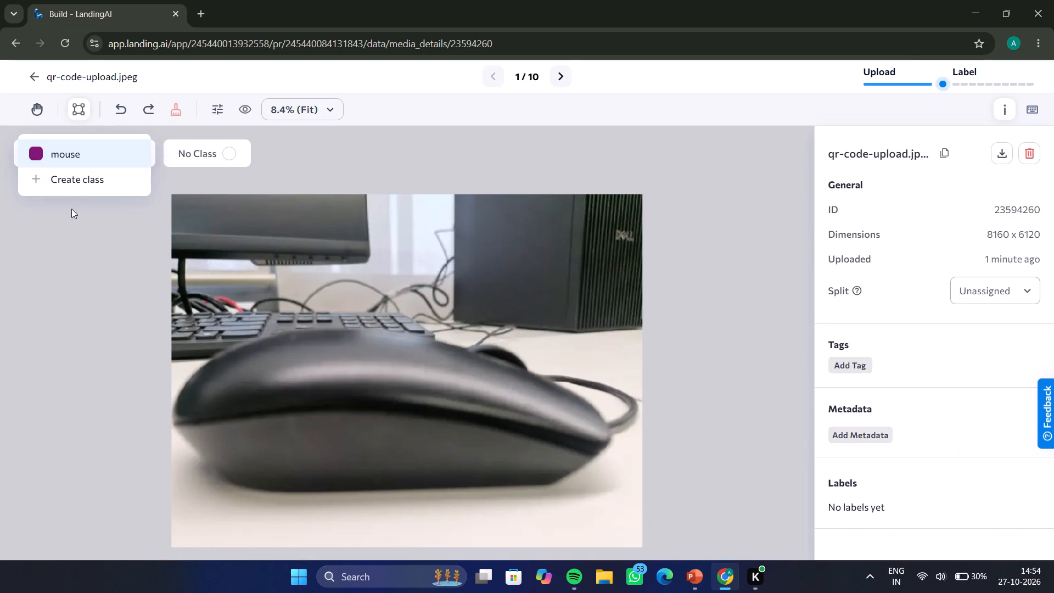
{"action": "left_click", "coordinate": [37, 158]}
{"action": "left_click_drag", "start_coordinate": [181, 314], "coordinate": [183, 317]}
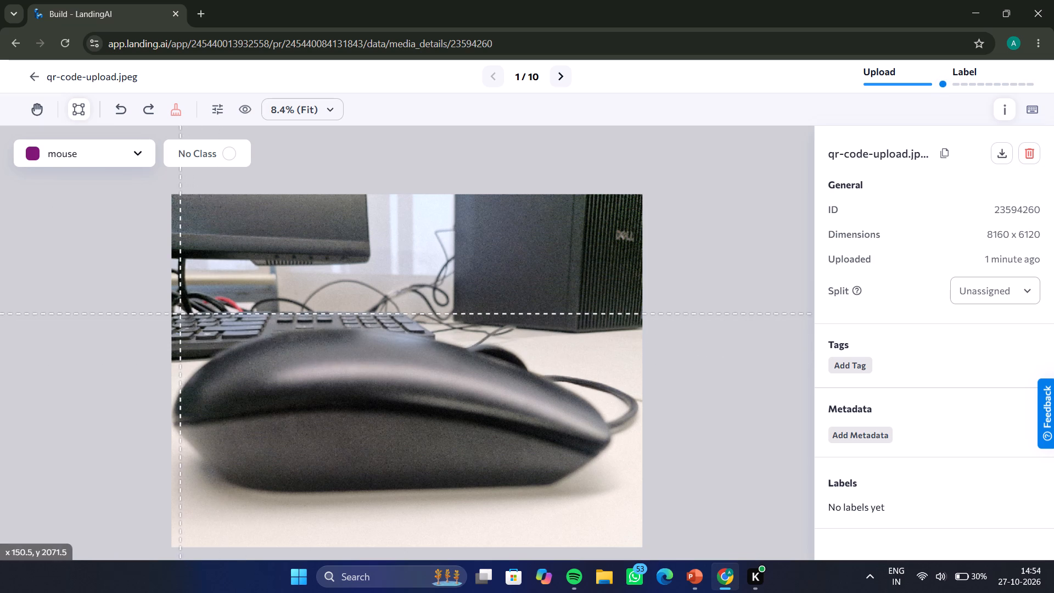
{"action": "left_click_drag", "start_coordinate": [183, 317], "coordinate": [627, 499]}
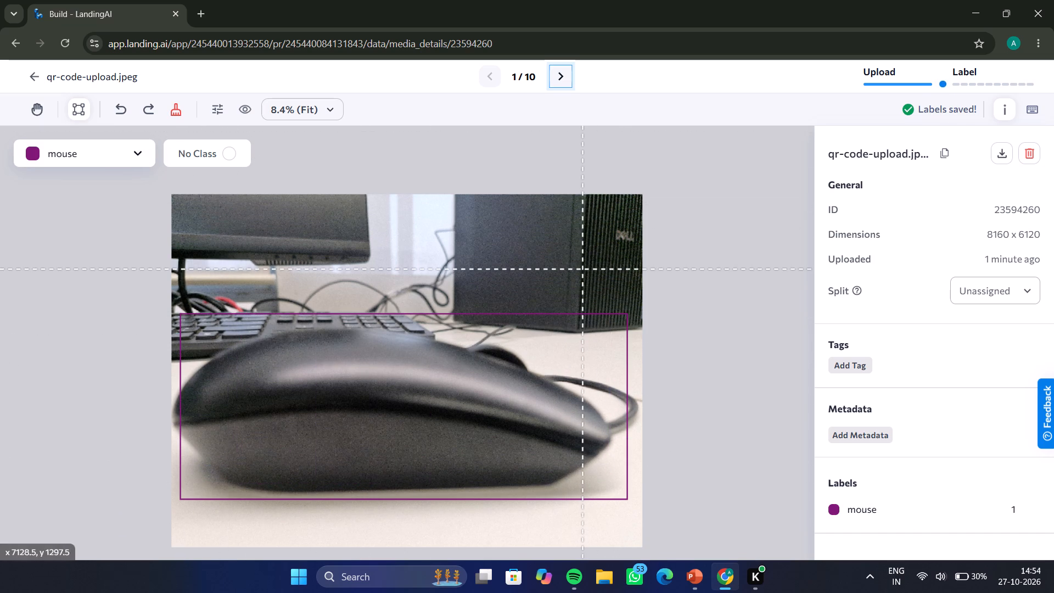
In image 2 of 10, box the hand-held mouse with the mouse class and extend the box above its top edge.
{"action": "key", "text": "Right"}
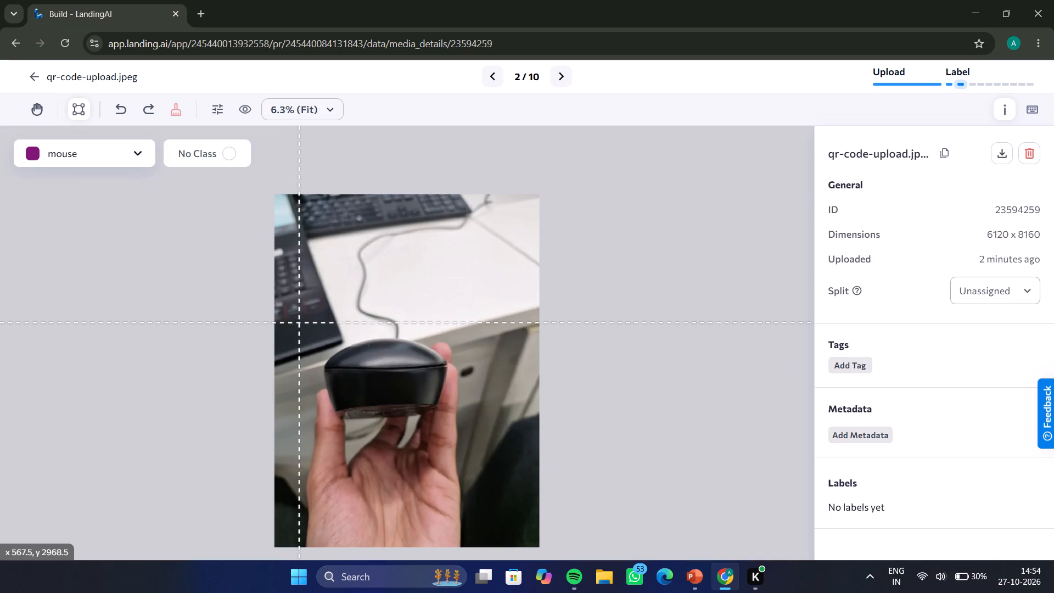
{"action": "left_click_drag", "start_coordinate": [311, 346], "coordinate": [457, 420]}
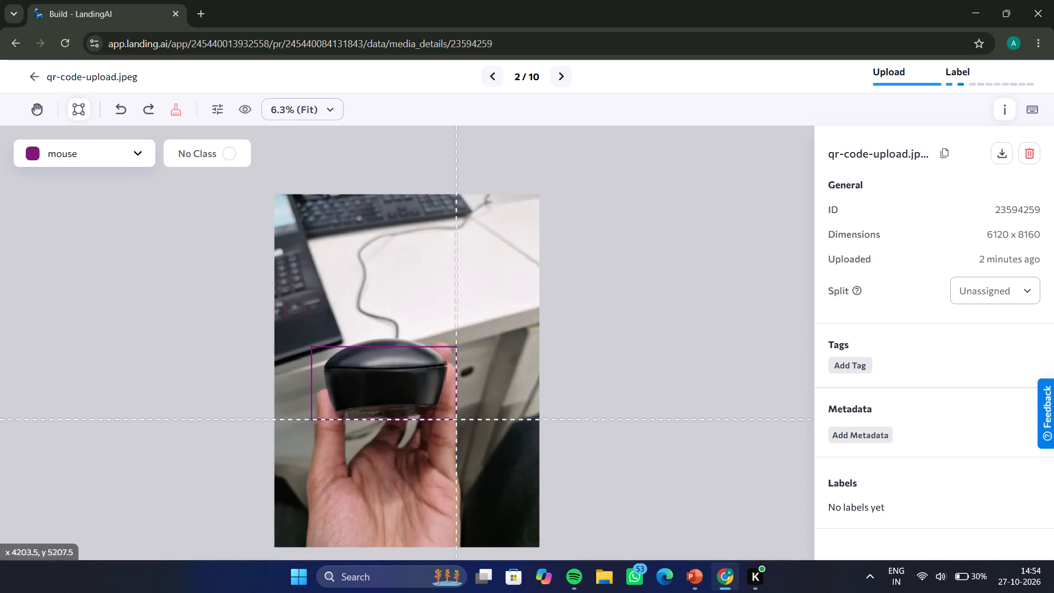
{"action": "left_click_drag", "start_coordinate": [457, 420], "coordinate": [455, 413]}
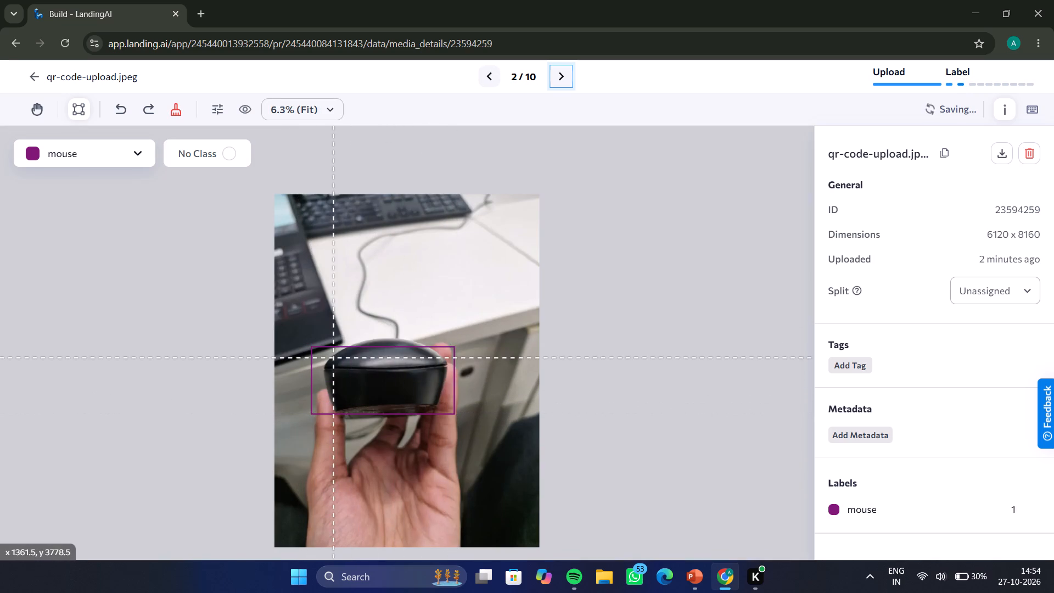
{"action": "left_click_drag", "start_coordinate": [311, 345], "coordinate": [312, 336]}
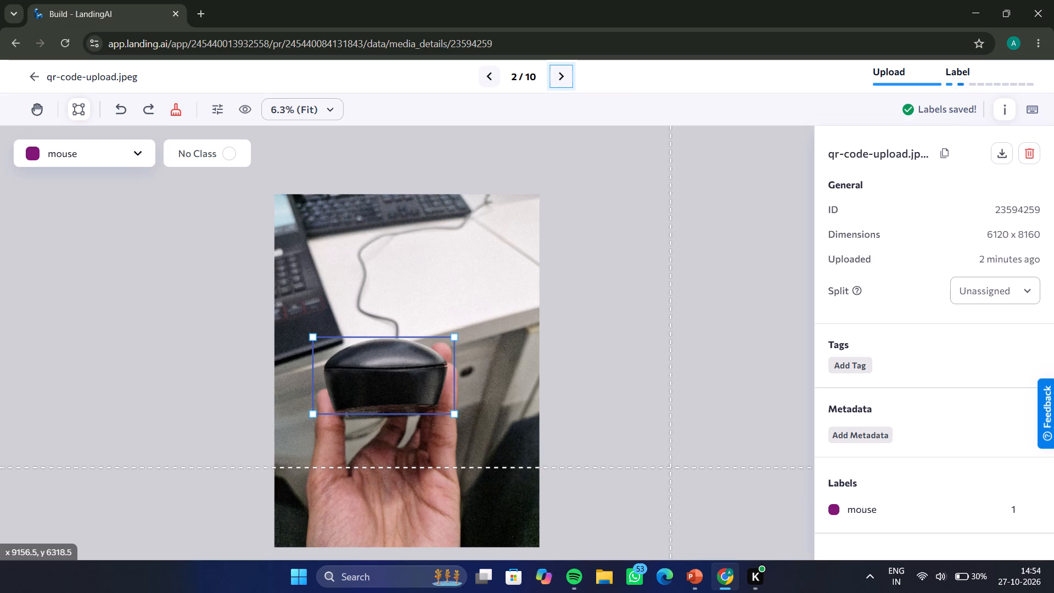
In image 3 of 10, label the hand-held mouse with a mouse box and tighten its lower-left corner.
{"action": "key", "text": "Right"}
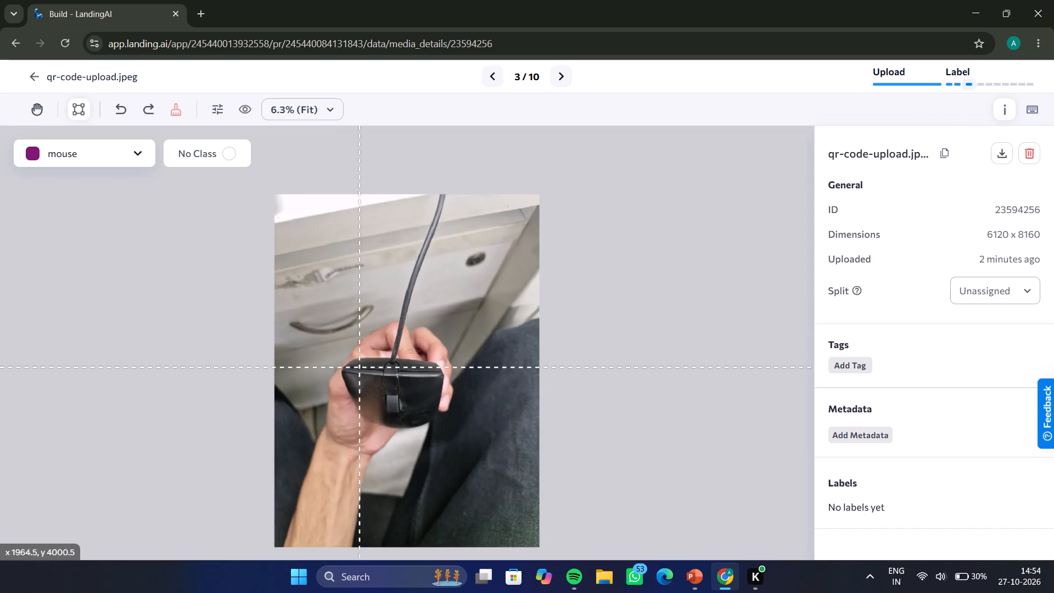
{"action": "left_click_drag", "start_coordinate": [335, 359], "coordinate": [435, 445]}
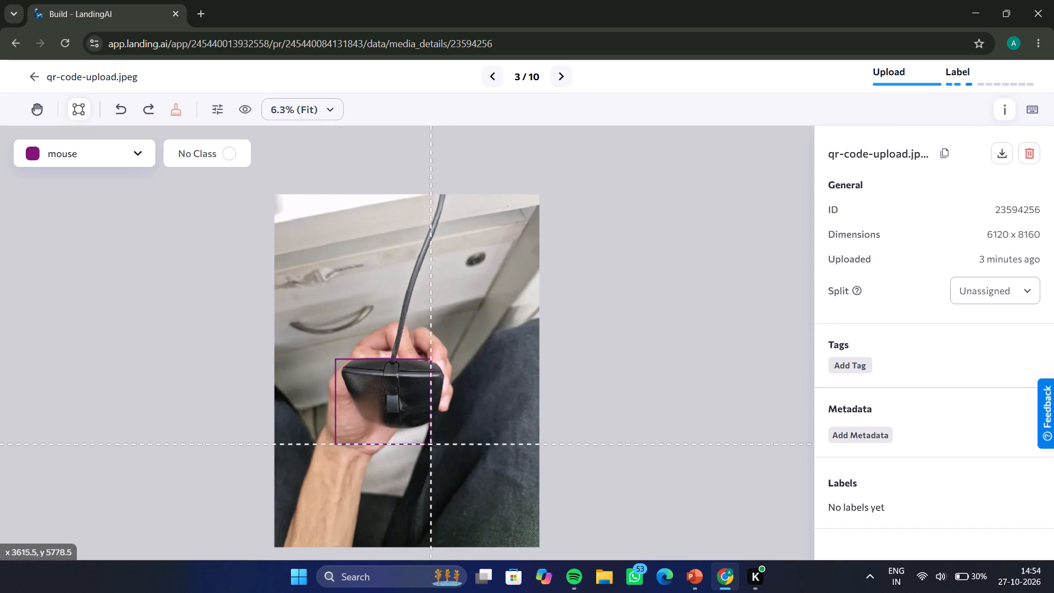
{"action": "left_click_drag", "start_coordinate": [435, 445], "coordinate": [450, 432]}
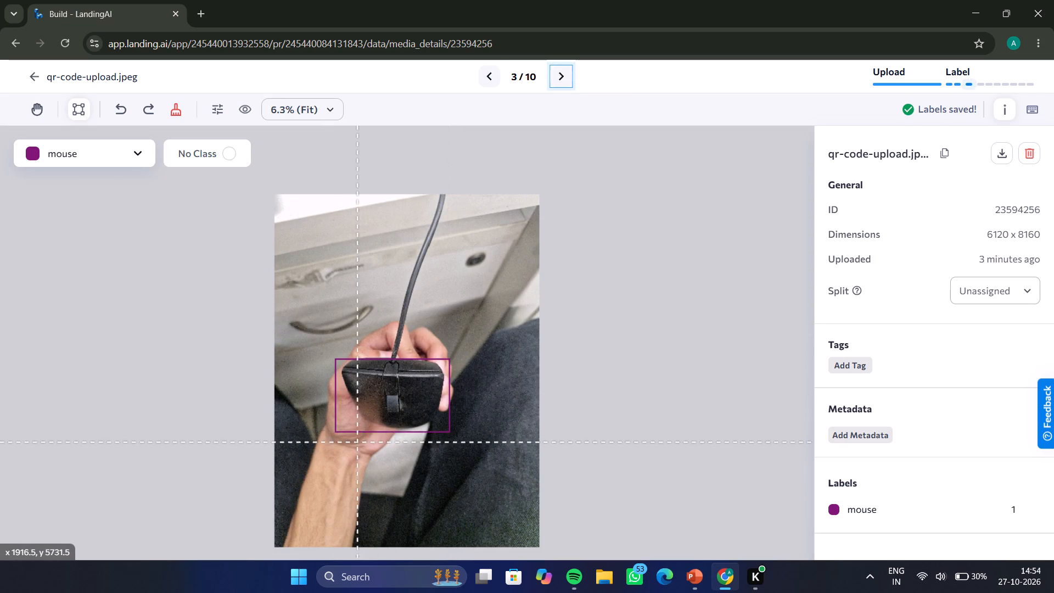
{"action": "left_click_drag", "start_coordinate": [335, 433], "coordinate": [339, 422]}
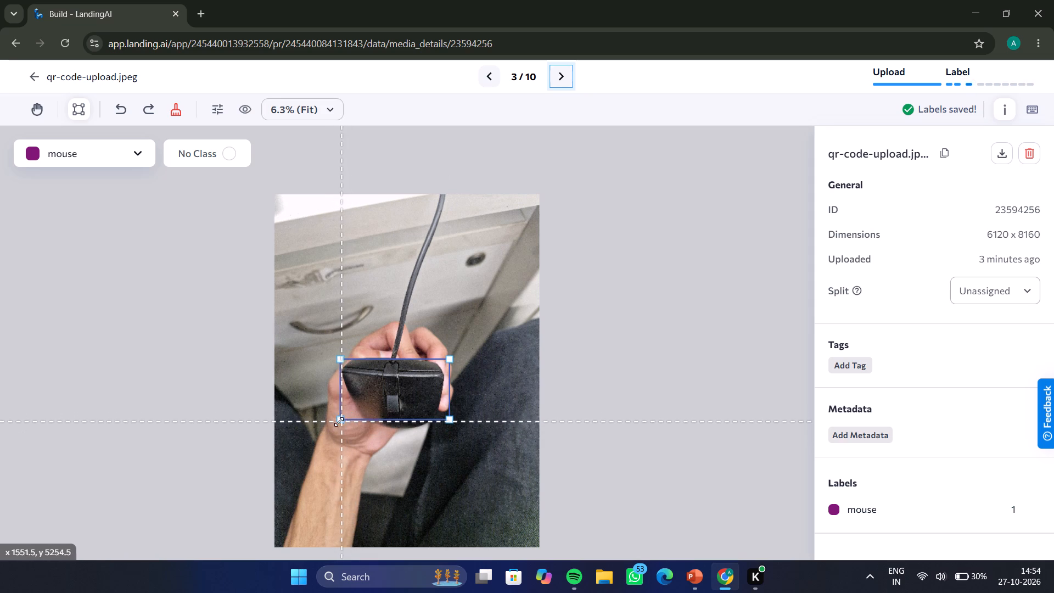
{"action": "left_click_drag", "start_coordinate": [339, 422], "coordinate": [339, 421]}
{"action": "left_click", "coordinate": [623, 475]}
In image 4 of 10, draw a mouse box around the sideways-held mouse and adjust its corners to enclose the left edge and top tip.
{"action": "key", "text": "Right"}
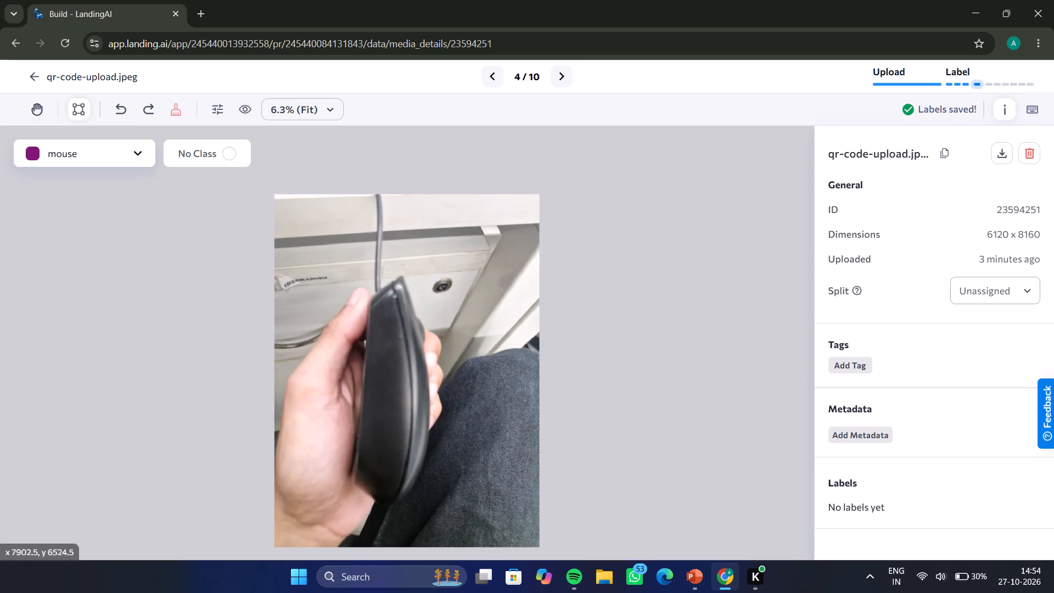
{"action": "left_click_drag", "start_coordinate": [366, 292], "coordinate": [373, 400]}
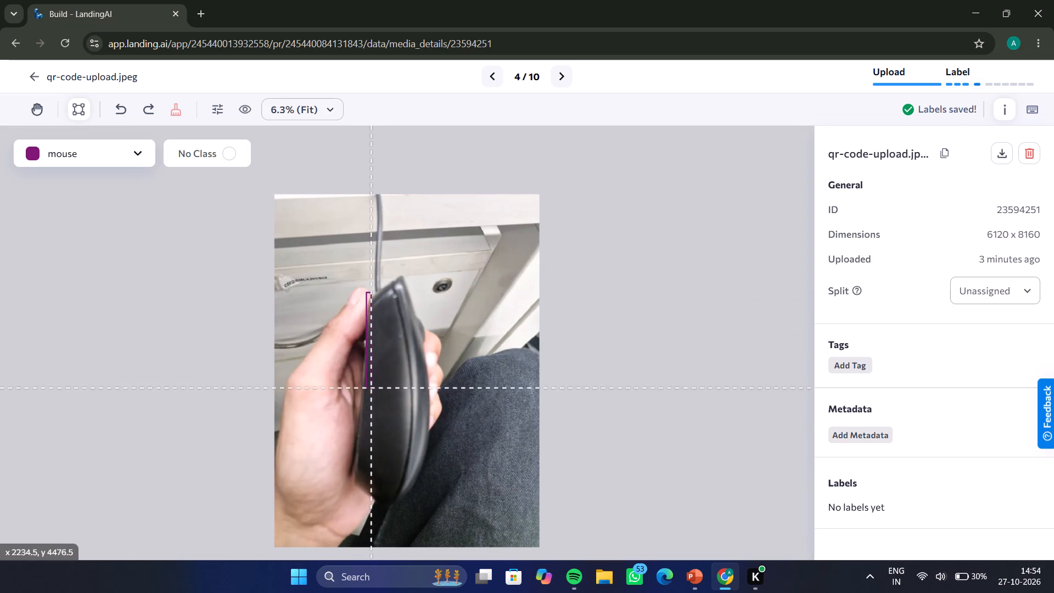
{"action": "left_click_drag", "start_coordinate": [373, 400], "coordinate": [444, 589]}
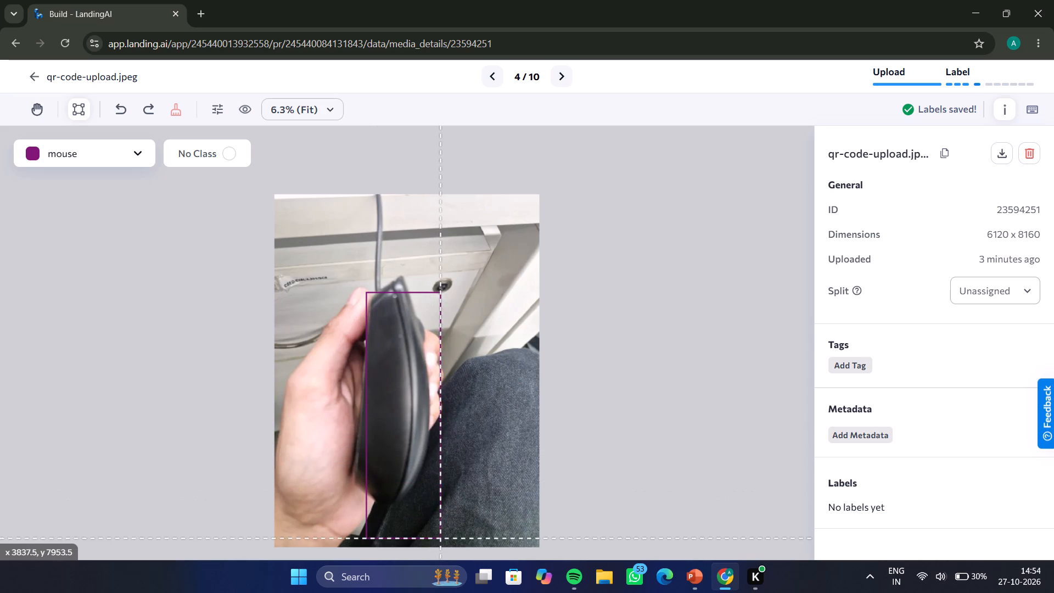
{"action": "left_click_drag", "start_coordinate": [444, 589], "coordinate": [441, 497]}
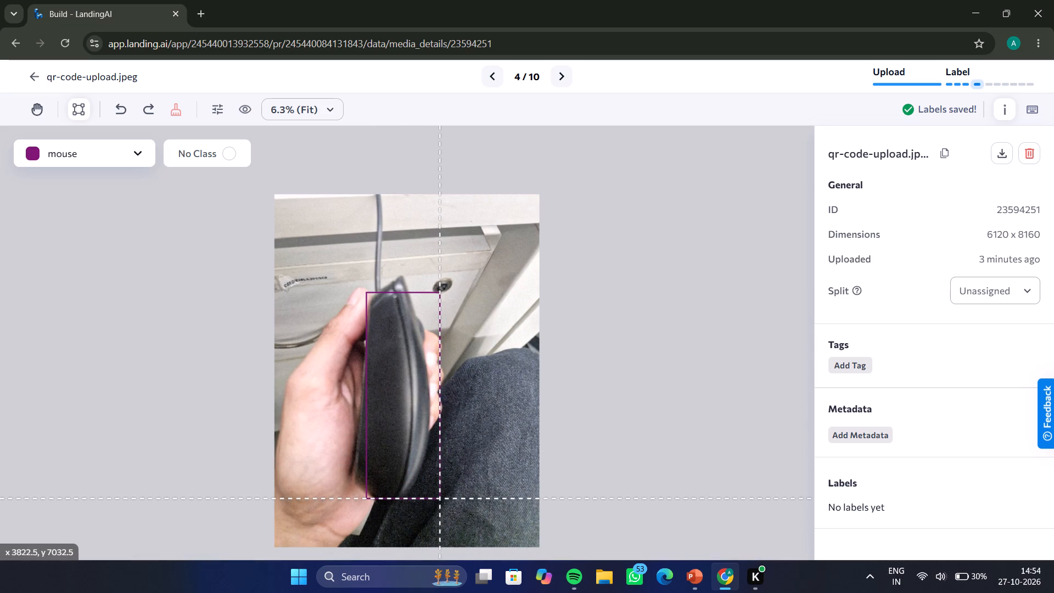
{"action": "left_click_drag", "start_coordinate": [441, 497], "coordinate": [440, 496]}
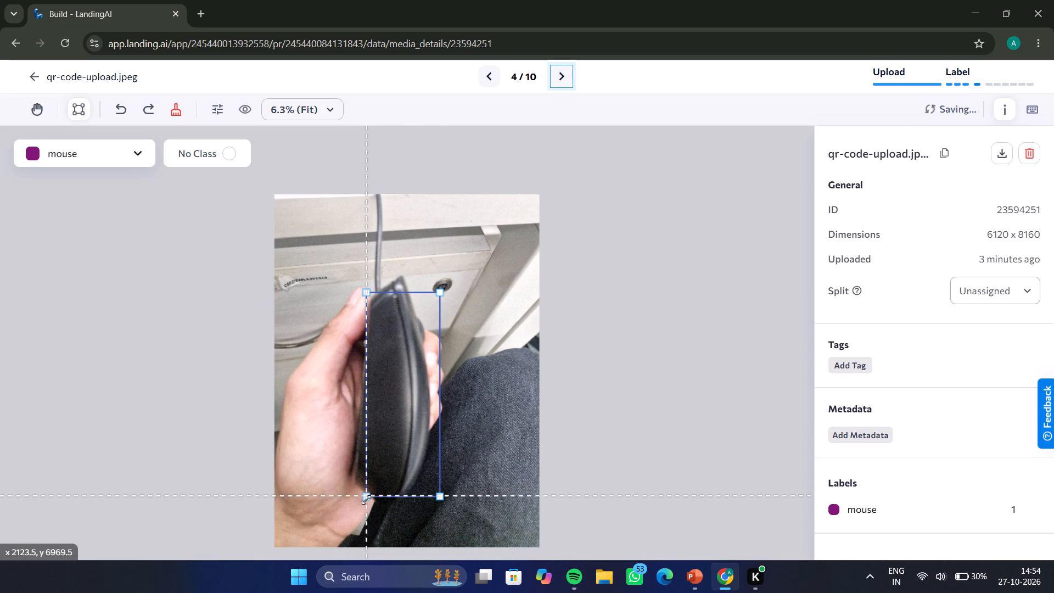
{"action": "left_click", "coordinate": [366, 502]}
{"action": "left_click_drag", "start_coordinate": [367, 493], "coordinate": [352, 492]}
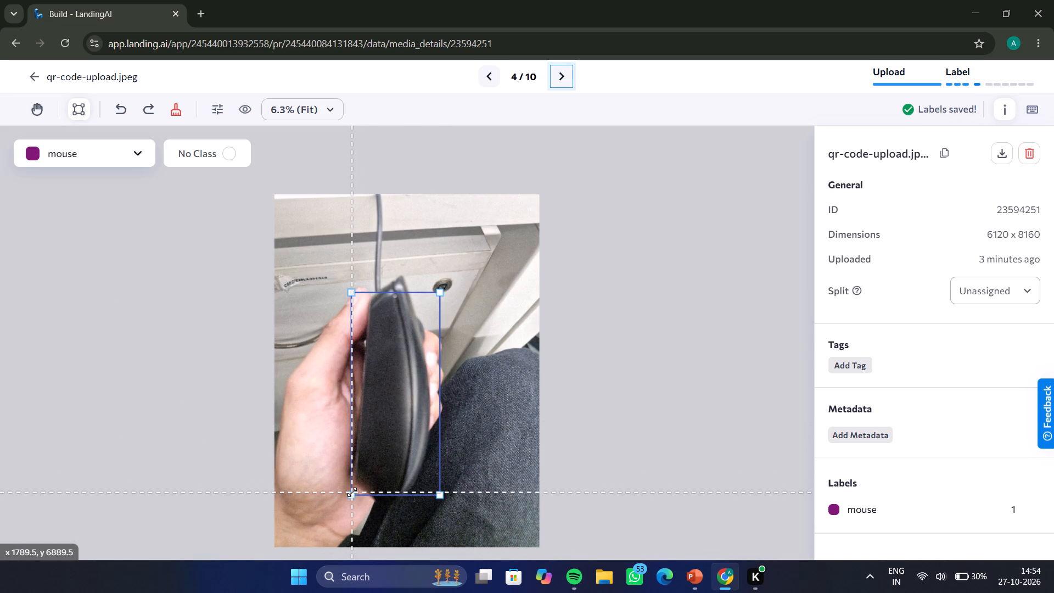
{"action": "left_click_drag", "start_coordinate": [352, 492], "coordinate": [356, 492]}
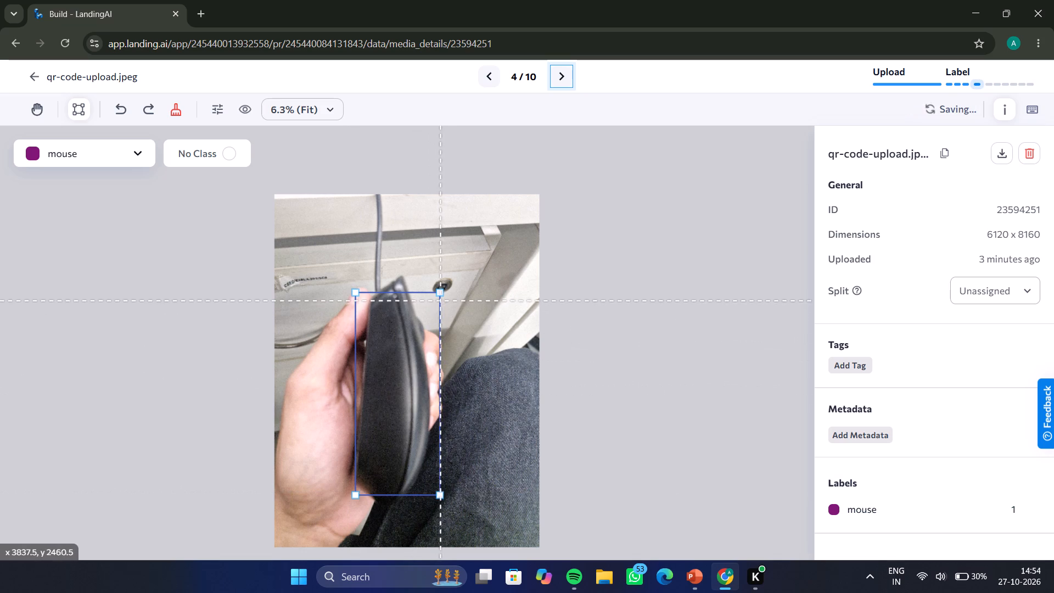
{"action": "left_click_drag", "start_coordinate": [439, 294], "coordinate": [441, 278]}
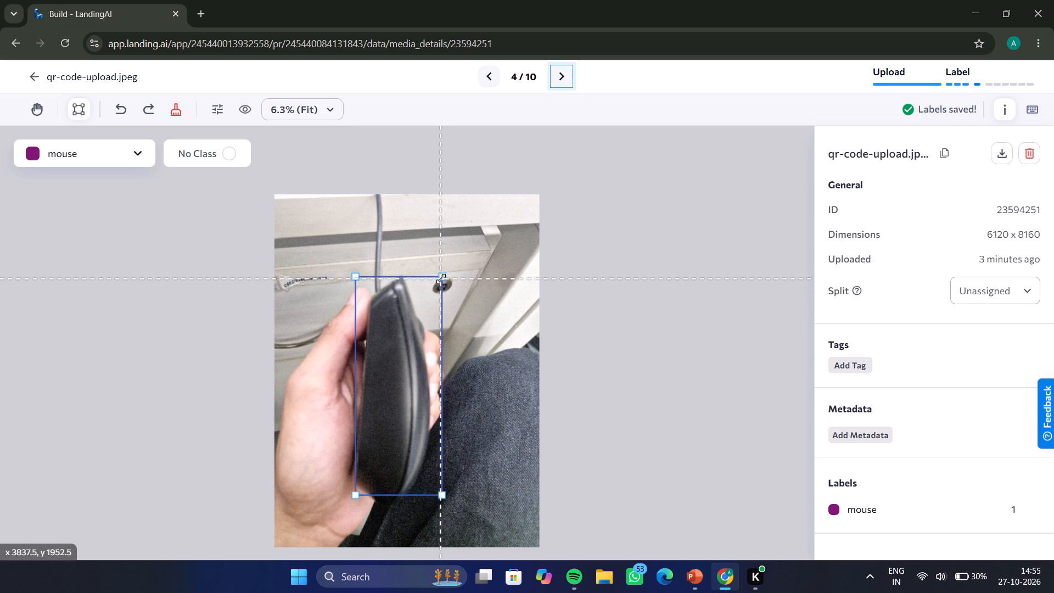
{"action": "left_click_drag", "start_coordinate": [441, 278], "coordinate": [439, 276]}
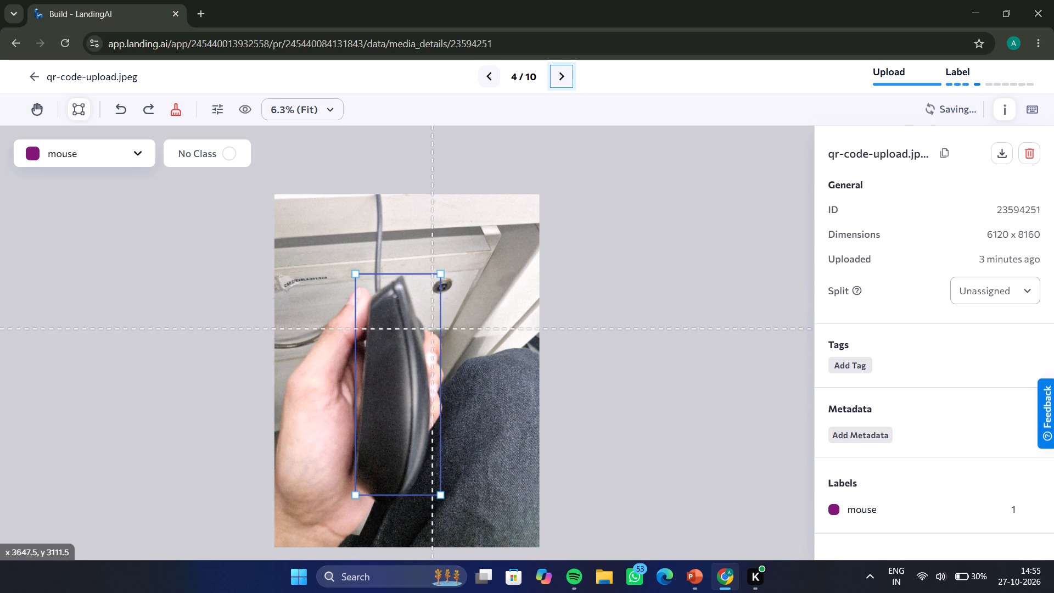
{"action": "left_click", "coordinate": [597, 330]}
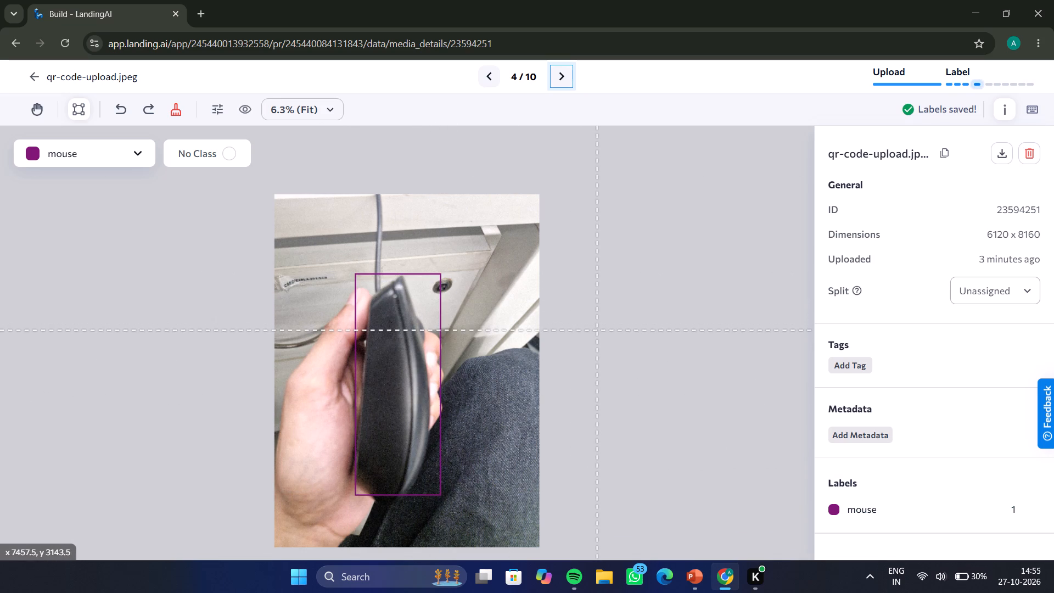
Advance to image 5 of 10, showing the underside of the mouse.
{"action": "key", "text": "Right"}
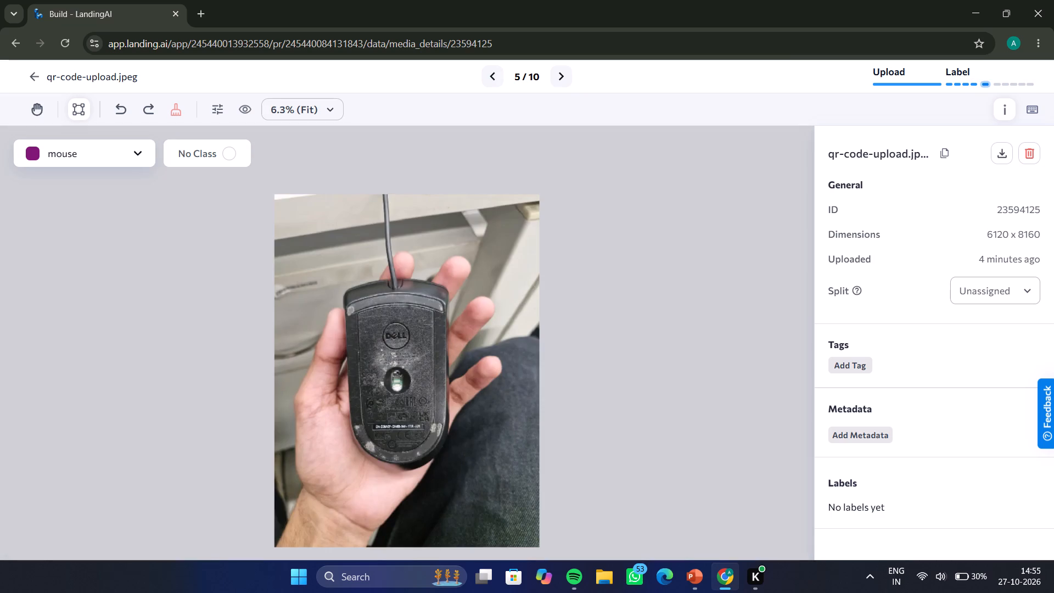
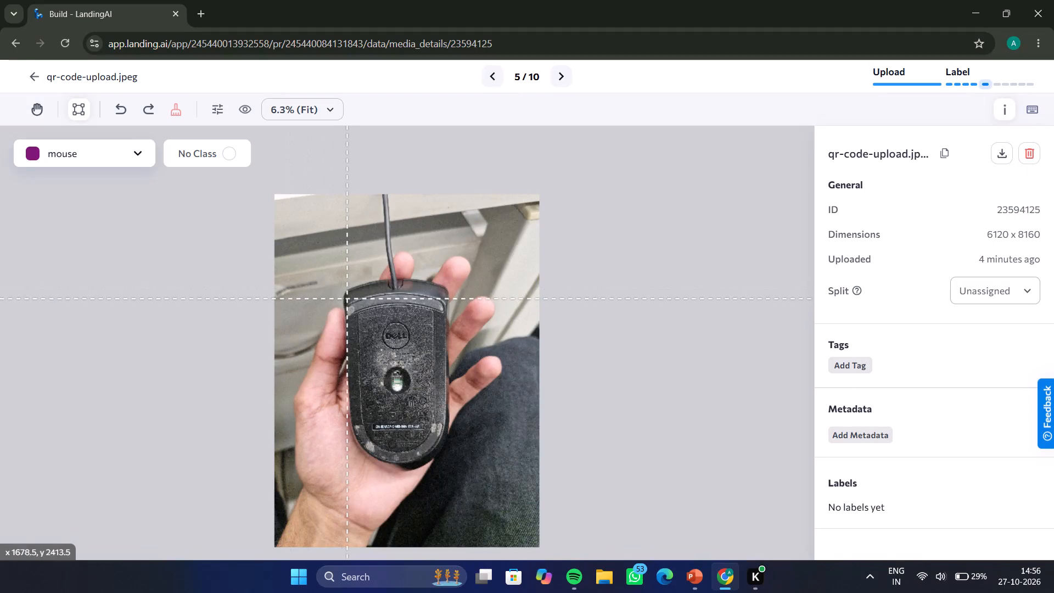
In image 5 of 10, draw a mouse box around the mouse's underside and extend its upper corners past the top and side edges.
{"action": "left_click_drag", "start_coordinate": [343, 287], "coordinate": [464, 464]}
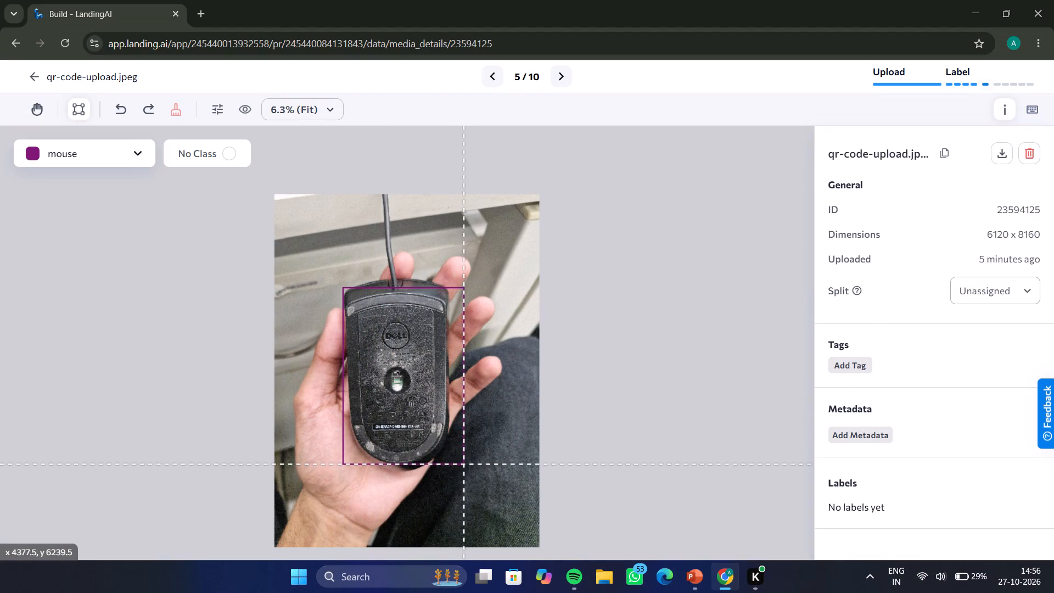
{"action": "left_click_drag", "start_coordinate": [464, 464], "coordinate": [447, 471]}
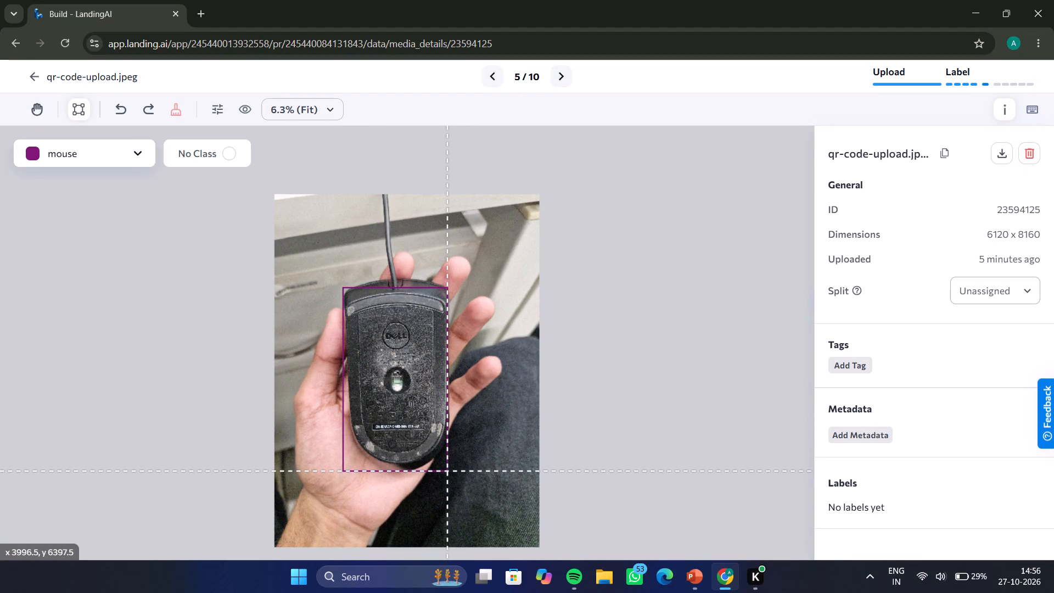
{"action": "left_click_drag", "start_coordinate": [447, 471], "coordinate": [449, 469]}
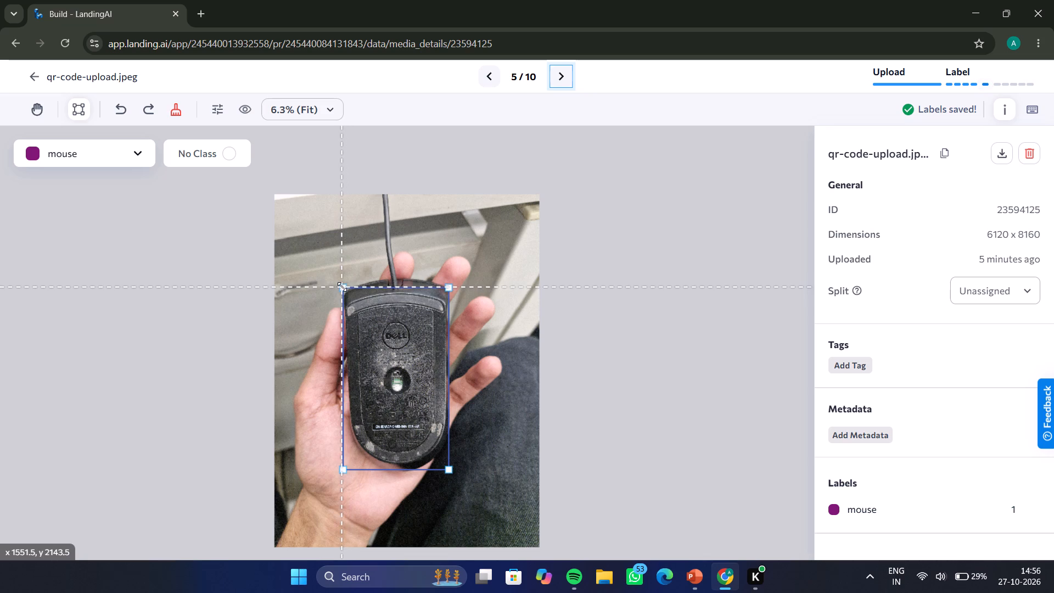
{"action": "left_click_drag", "start_coordinate": [342, 287], "coordinate": [339, 275]}
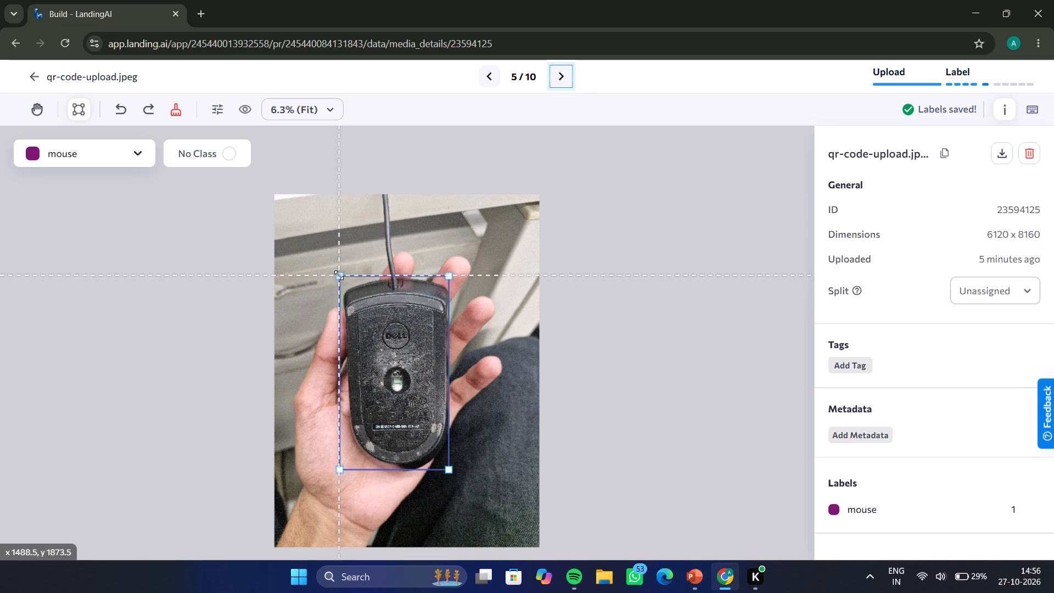
{"action": "left_click", "coordinate": [451, 277]}
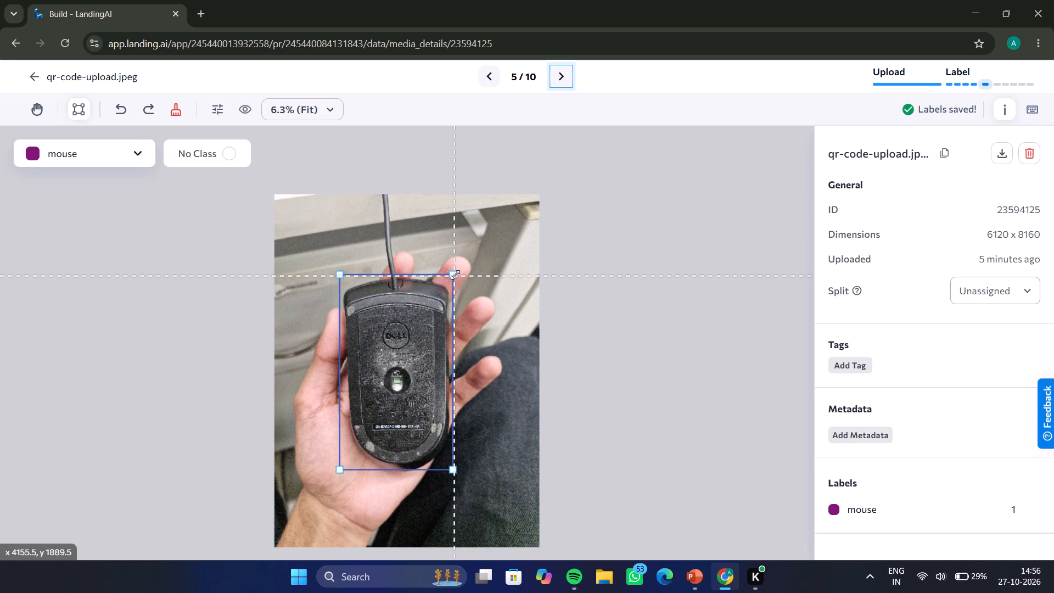
{"action": "left_click", "coordinate": [620, 401]}
Advance to image 6 of 10 and draw a mouse box around the mouse seen from above, leaving out the trailing cable.
{"action": "key", "text": "Right"}
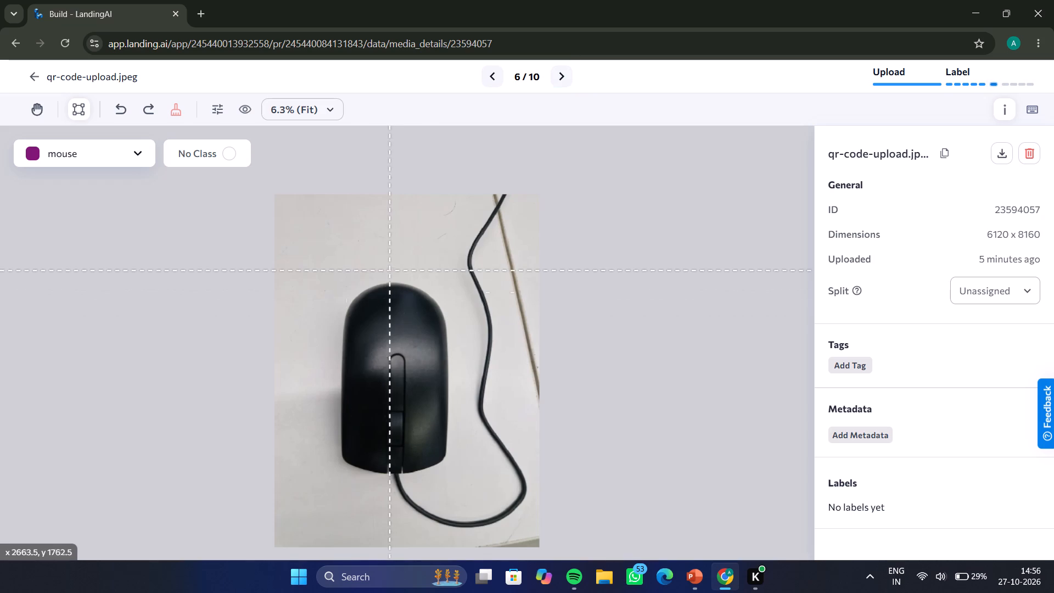
{"action": "left_click_drag", "start_coordinate": [342, 276], "coordinate": [412, 479]}
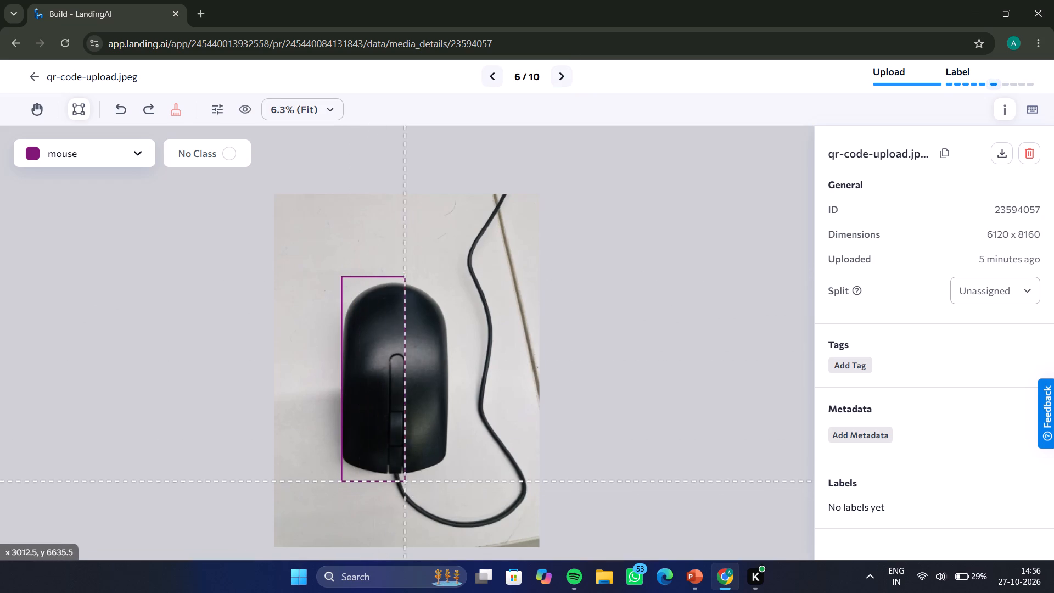
{"action": "left_click_drag", "start_coordinate": [412, 479], "coordinate": [447, 467]}
Advance to image 7 of 10, draw a mouse box around the mouse in front of the keyboard and raise its top edge slightly.
{"action": "key", "text": "Right"}
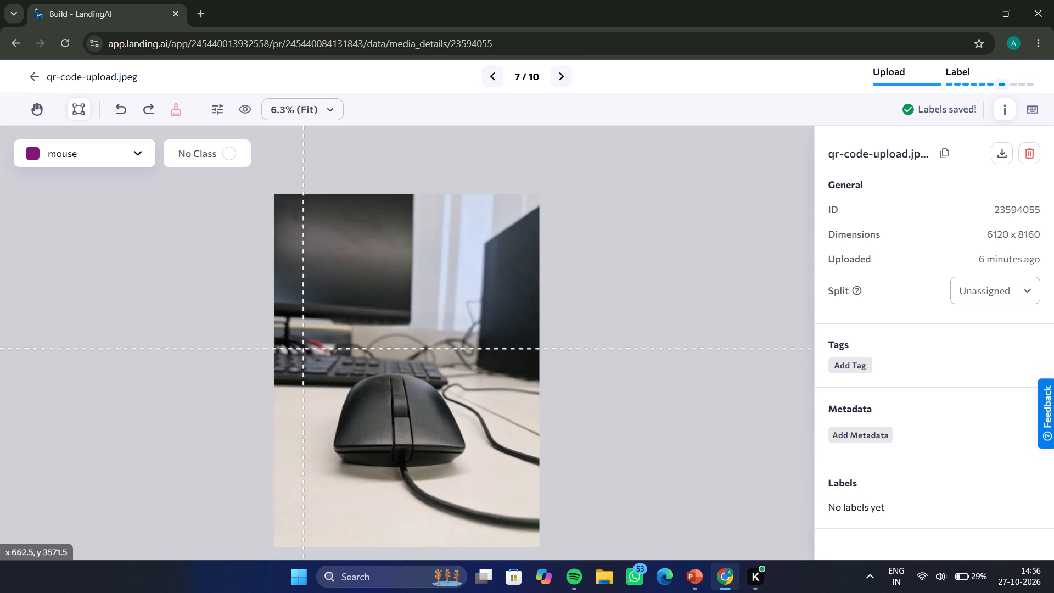
{"action": "left_click_drag", "start_coordinate": [329, 376], "coordinate": [407, 482]}
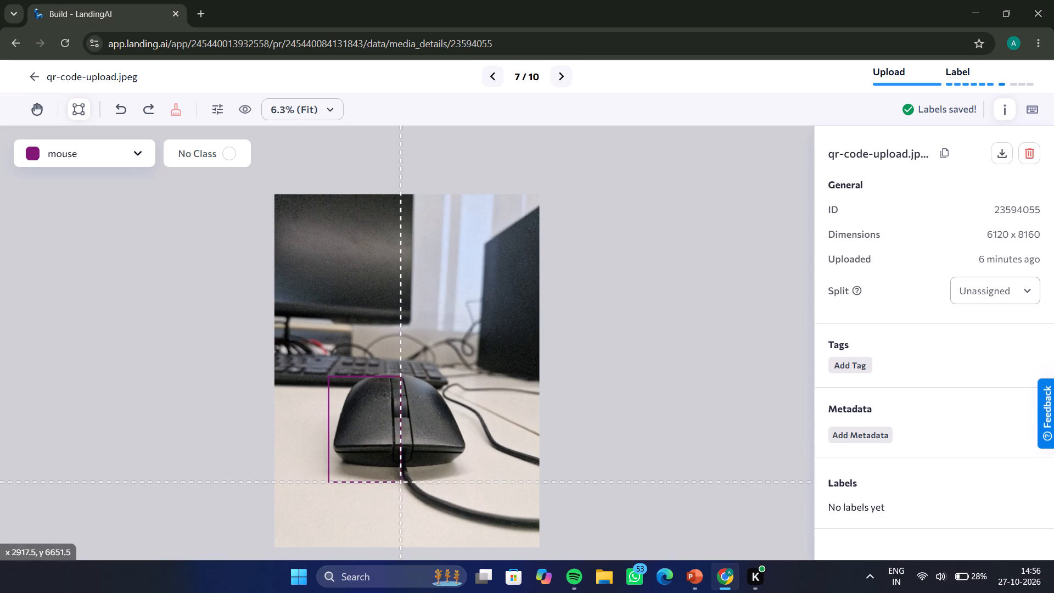
{"action": "left_click_drag", "start_coordinate": [407, 482], "coordinate": [464, 469]}
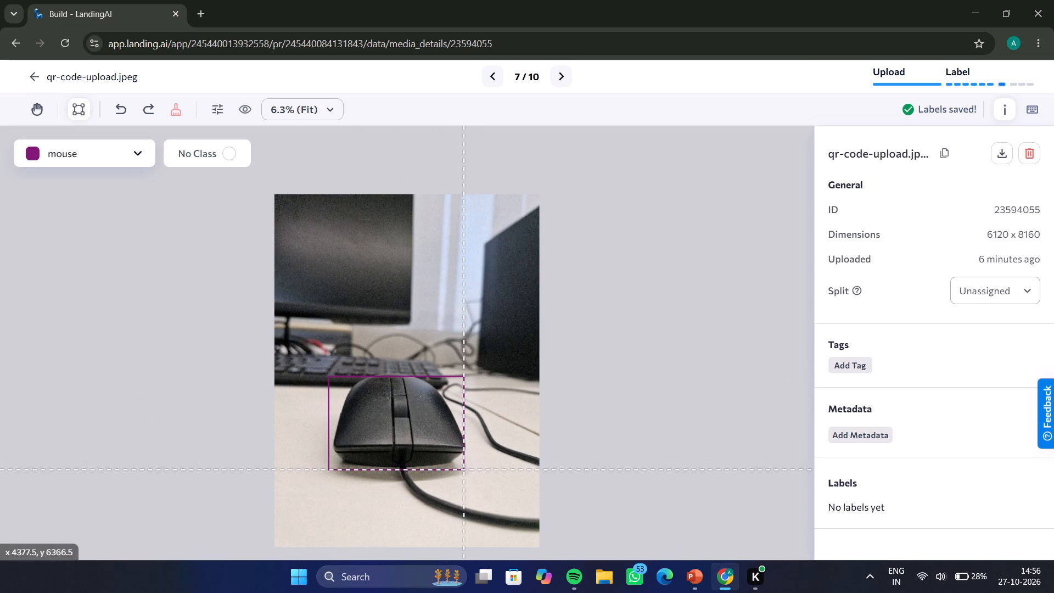
{"action": "left_click_drag", "start_coordinate": [464, 469], "coordinate": [467, 469]}
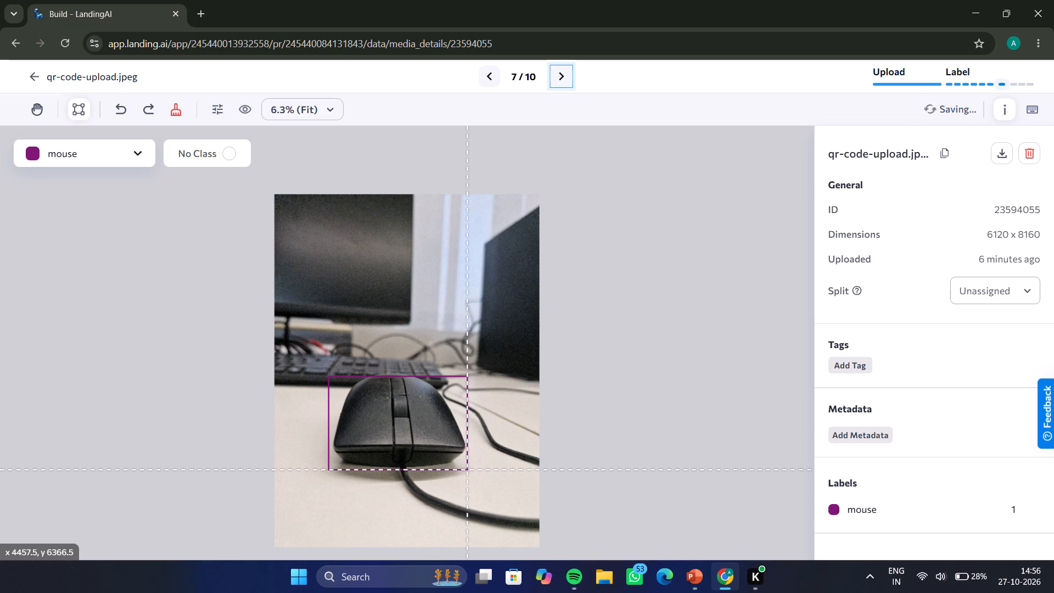
{"action": "left_click", "coordinate": [330, 376]}
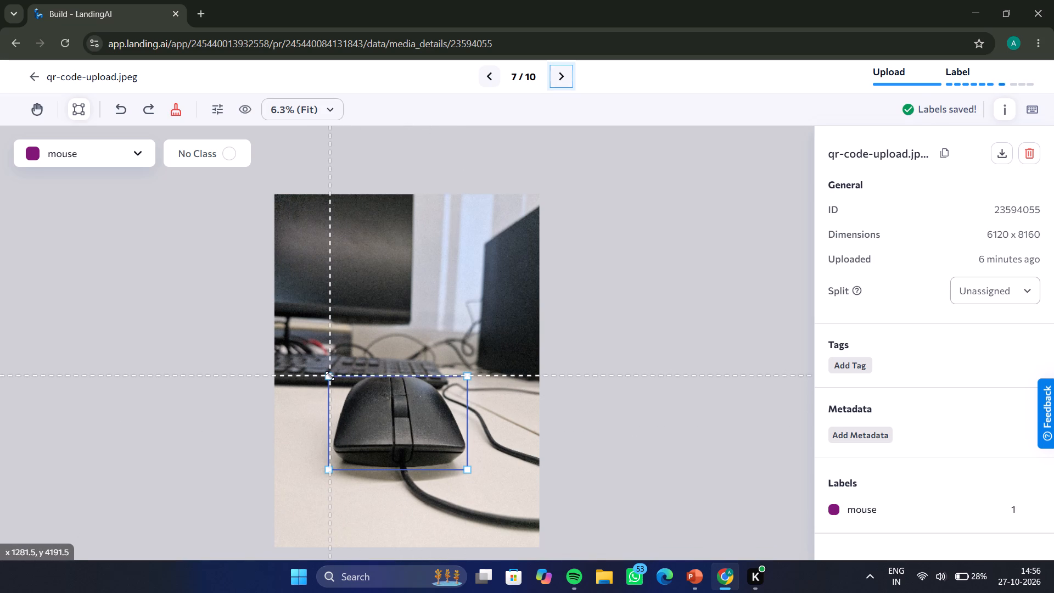
{"action": "left_click", "coordinate": [681, 460]}
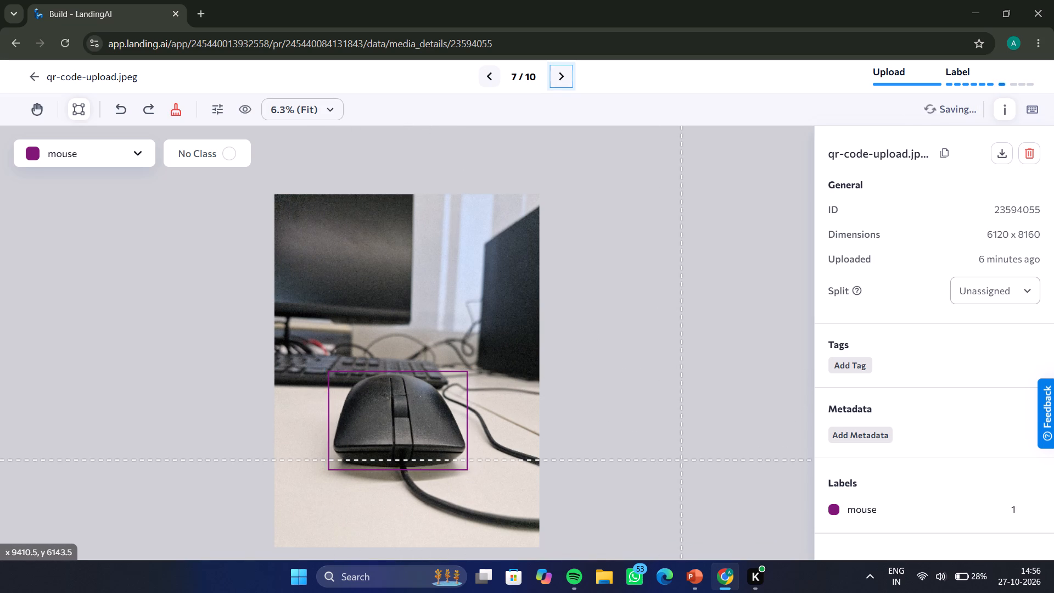
Advance to image 8 of 10, the side view of the mouse.
{"action": "key", "text": "Right"}
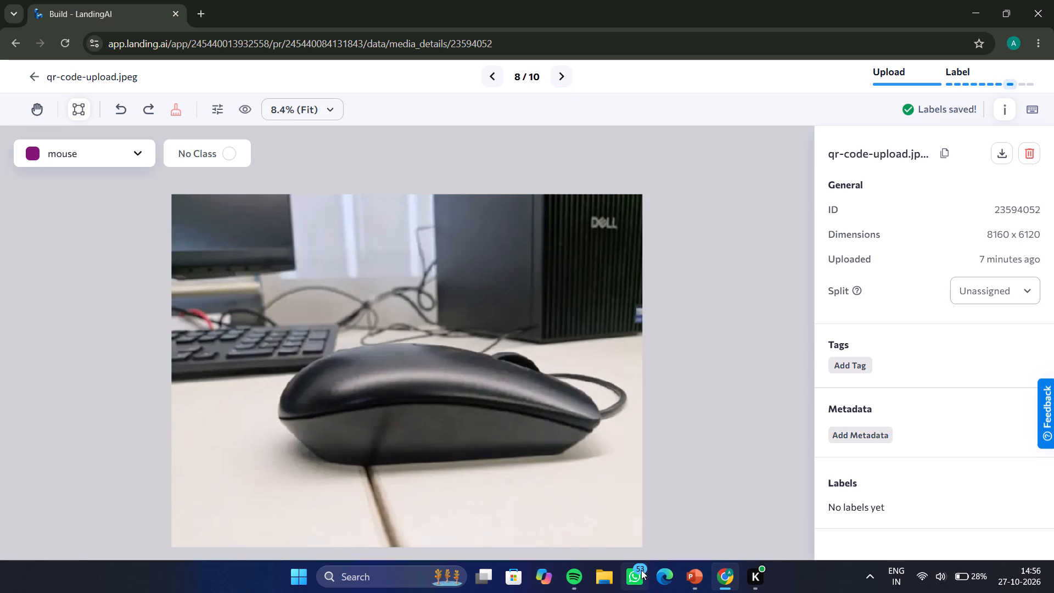
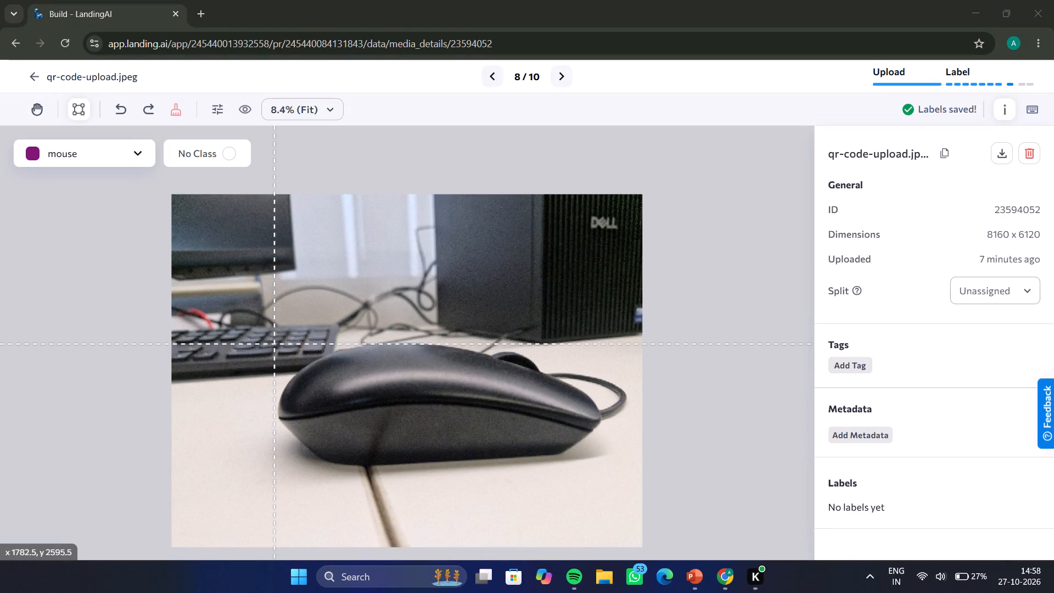
In image 8 of 10, draw a mouse box around the side view of the mouse, leaving out the looping cable.
{"action": "left_click_drag", "start_coordinate": [274, 340], "coordinate": [583, 468]}
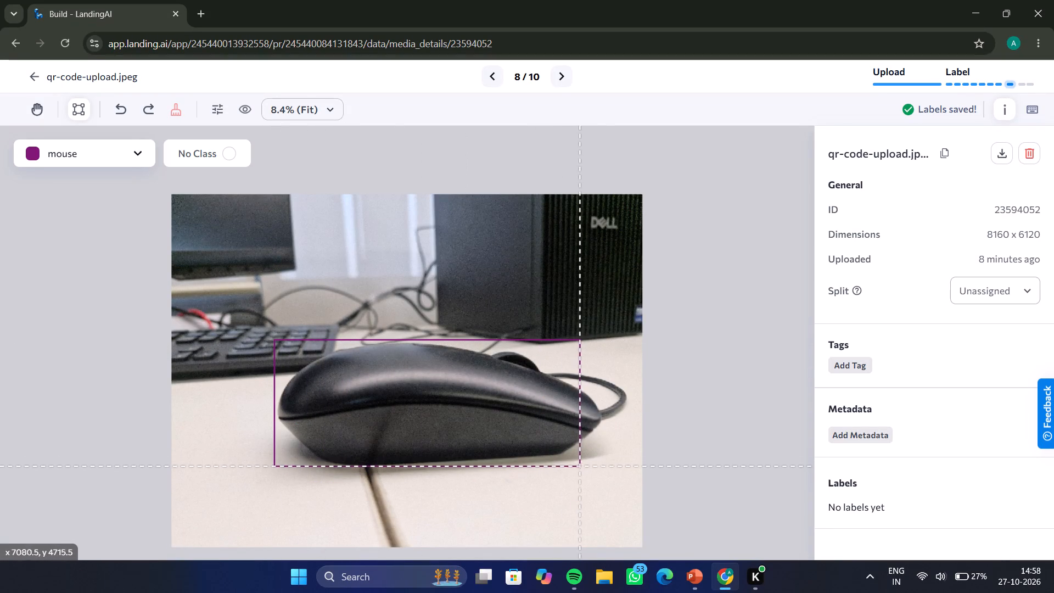
{"action": "left_click_drag", "start_coordinate": [583, 468], "coordinate": [608, 457]}
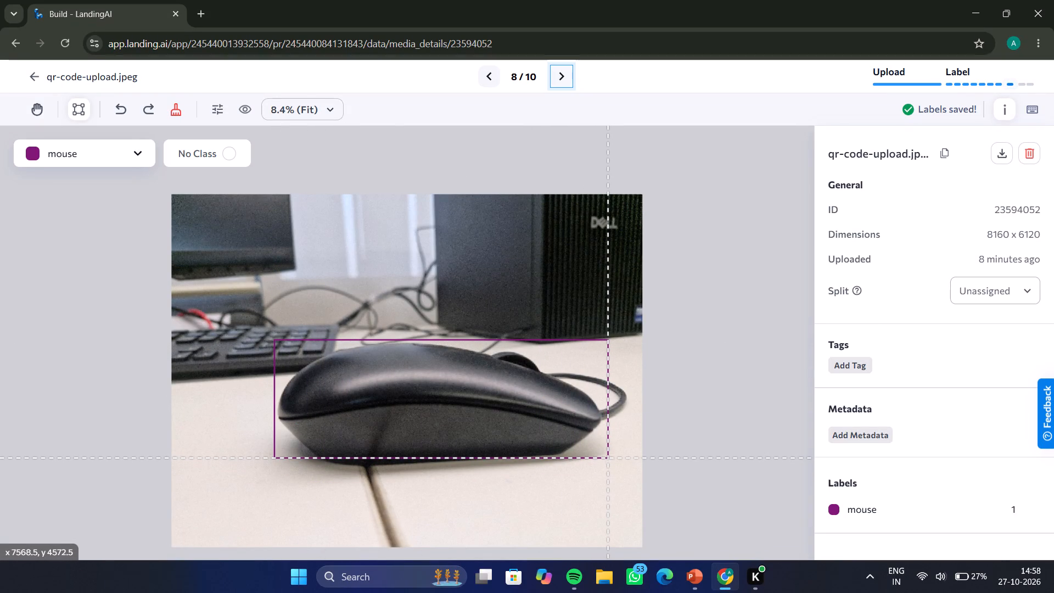
{"action": "left_click", "coordinate": [742, 418]}
Advance to image 9 of 10 and draw a mouse box around the mouse seen from above, leaving out the cable.
{"action": "key", "text": "Right"}
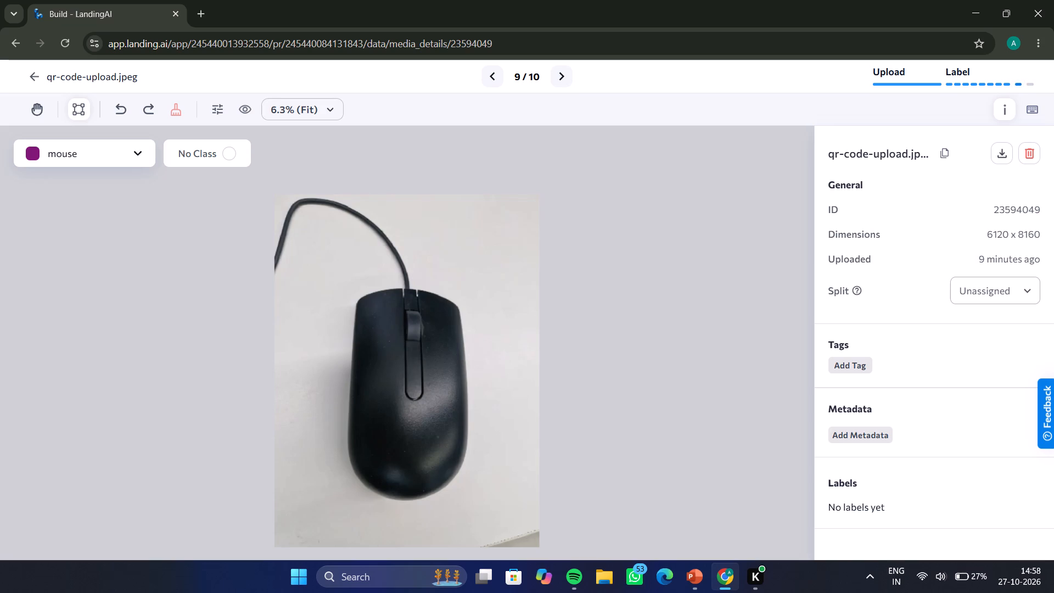
{"action": "left_click_drag", "start_coordinate": [348, 290], "coordinate": [348, 319]}
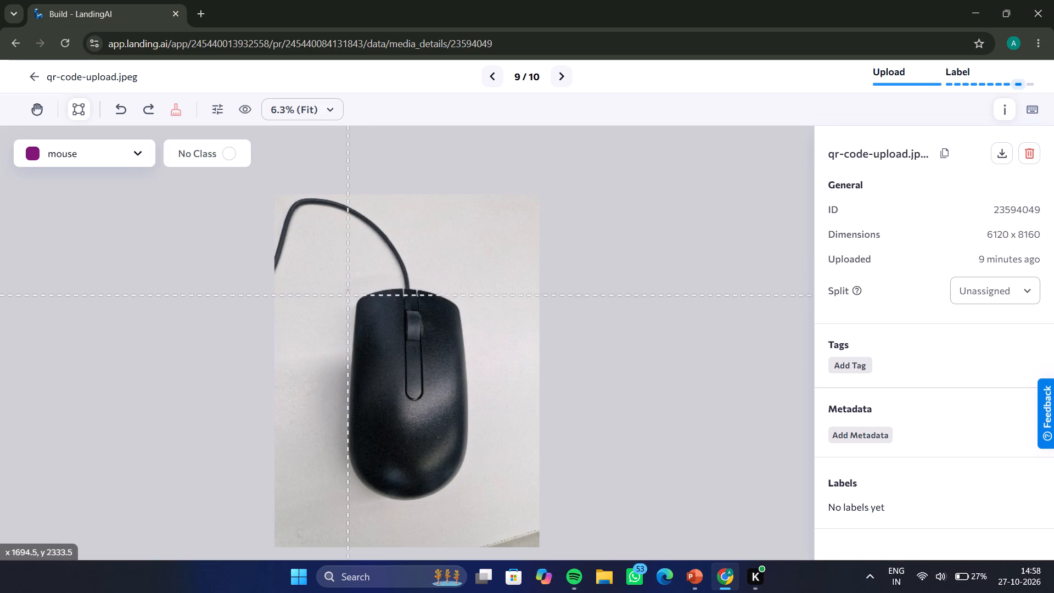
{"action": "left_click_drag", "start_coordinate": [348, 319], "coordinate": [473, 500]}
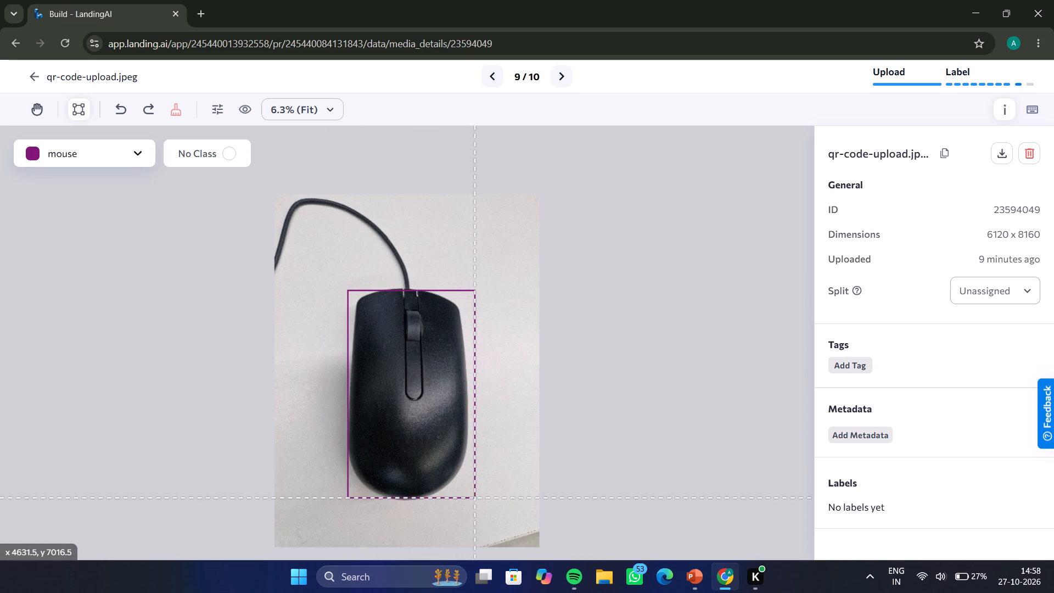
{"action": "left_click_drag", "start_coordinate": [473, 500], "coordinate": [470, 502]}
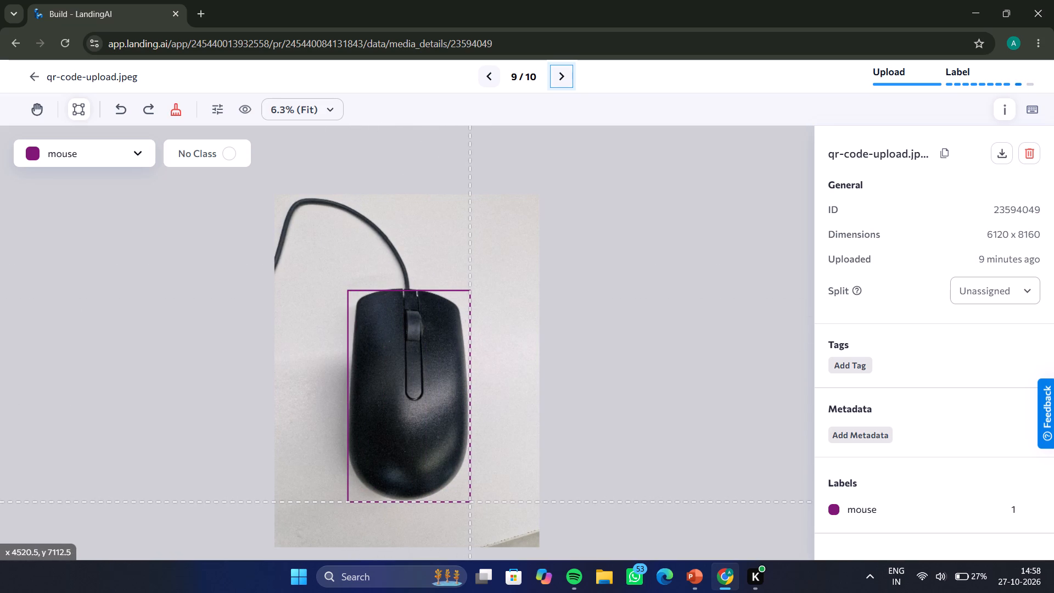
{"action": "left_click", "coordinate": [606, 460]}
Advance to image 10 of 10, draw a mouse box around the mouse body and widen it past the mouse's left edge.
{"action": "key", "text": "Right"}
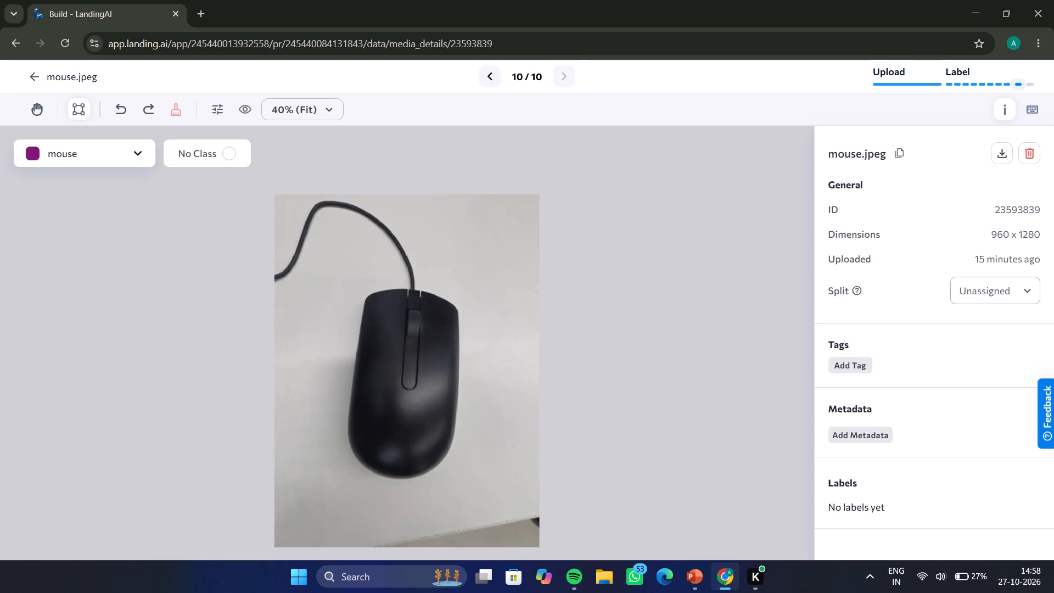
{"action": "left_click_drag", "start_coordinate": [362, 287], "coordinate": [369, 318]}
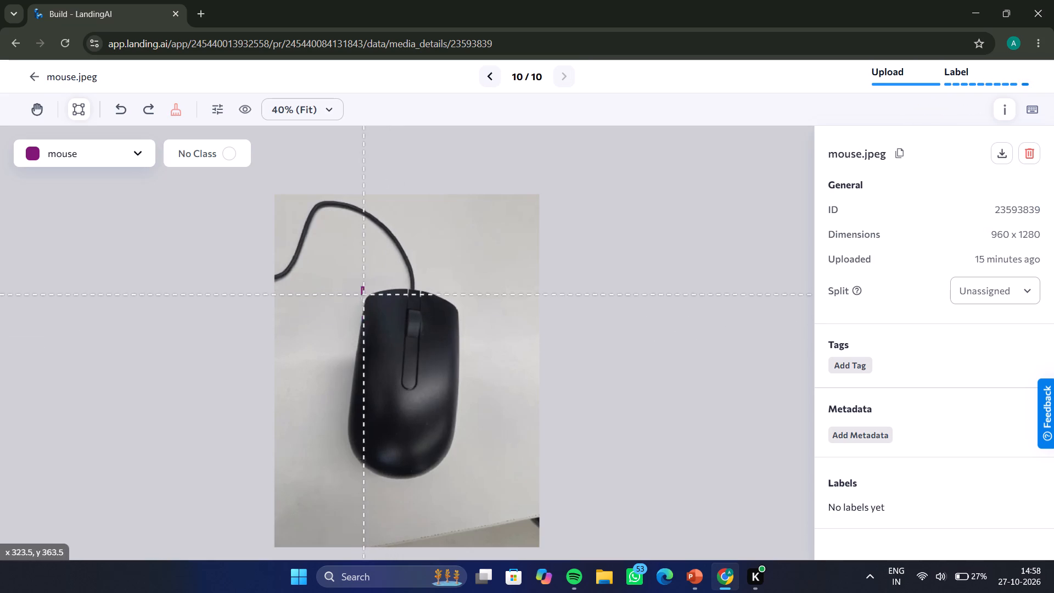
{"action": "left_click_drag", "start_coordinate": [369, 318], "coordinate": [463, 482]}
{"action": "left_click_drag", "start_coordinate": [363, 479], "coordinate": [355, 479]}
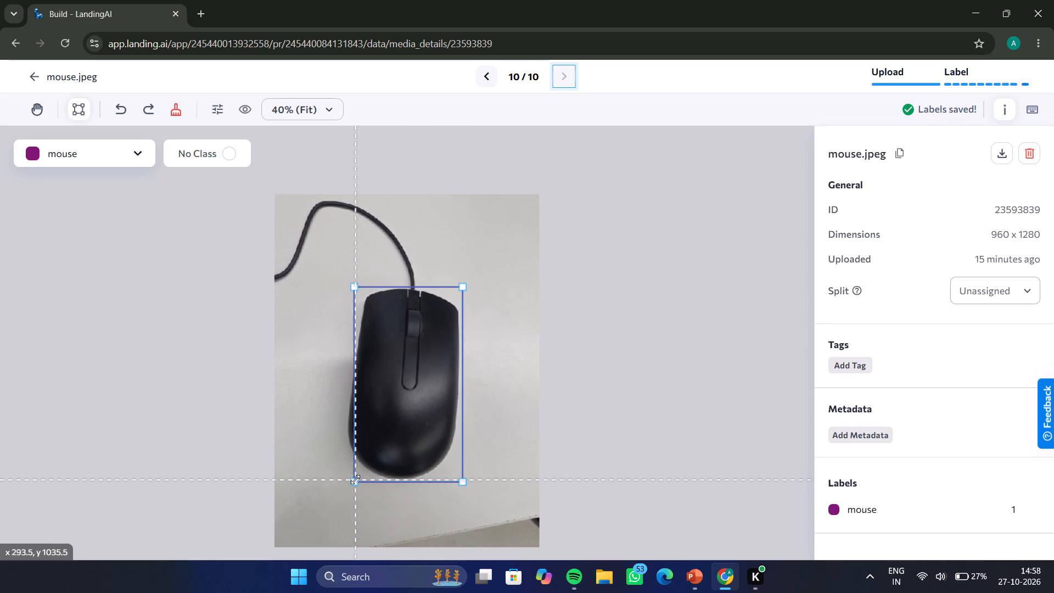
{"action": "left_click_drag", "start_coordinate": [355, 479], "coordinate": [338, 471]}
{"action": "left_click", "coordinate": [503, 438]}
{"action": "key", "text": "Right"}
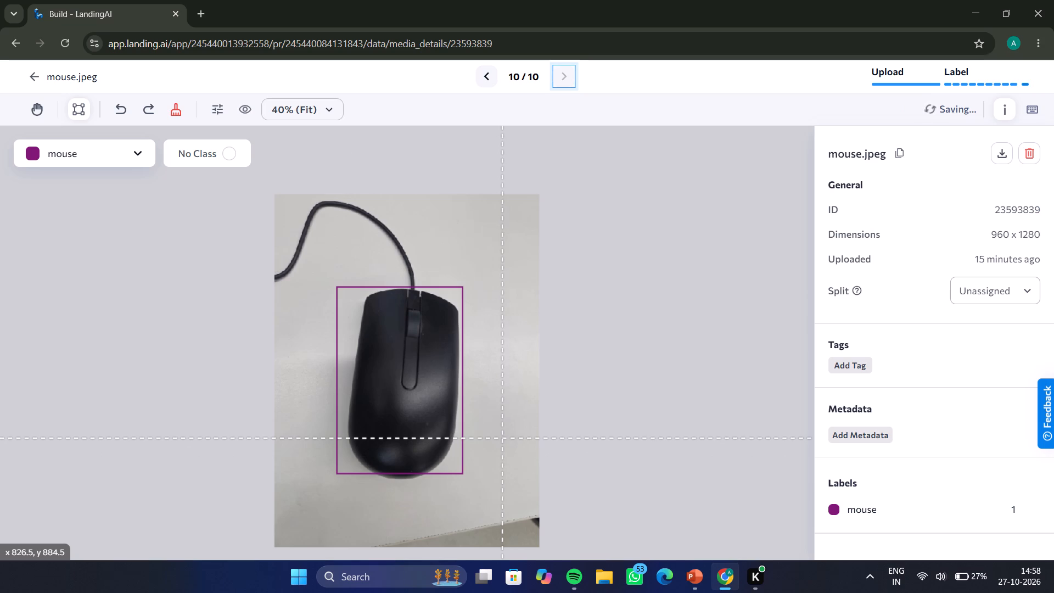
{"action": "key", "text": "Right"}
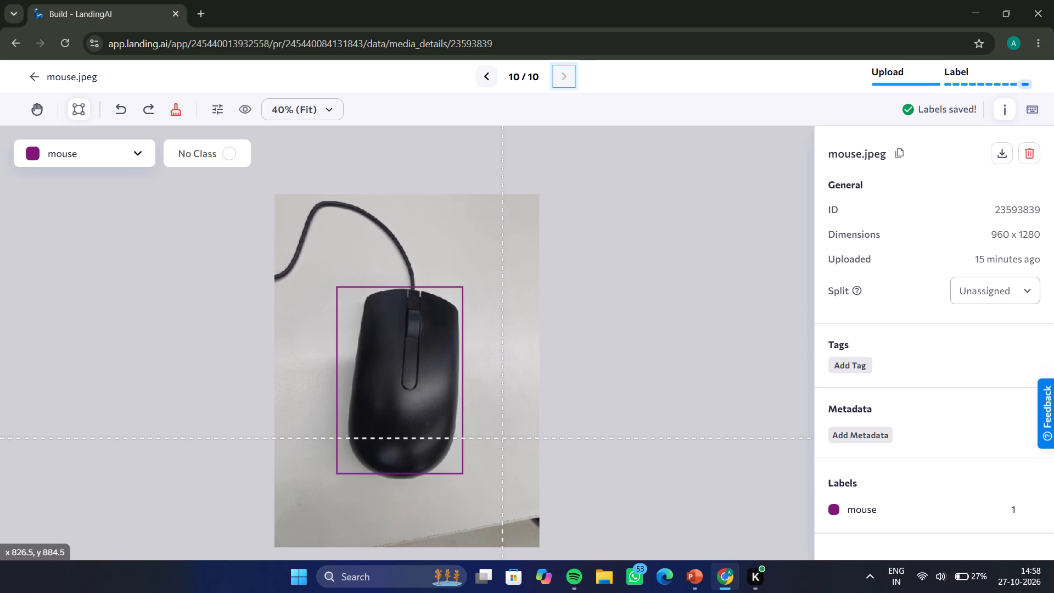
Return to the project's Build overview, look over the labeled images and start training the first model.
{"action": "left_click", "coordinate": [33, 74]}
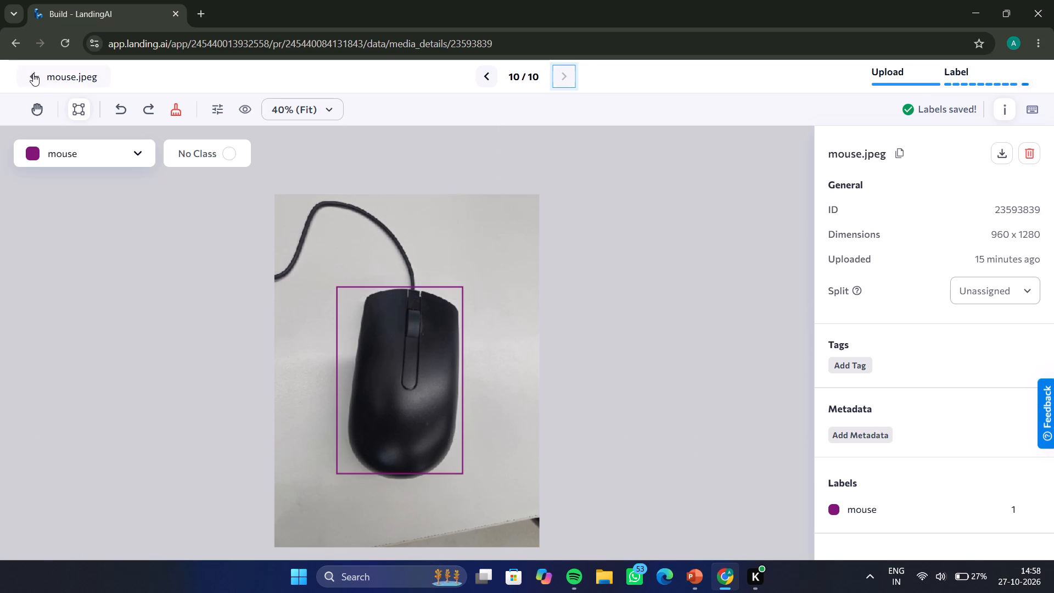
{"action": "scroll", "coordinate": [660, 440], "scroll_direction": "down", "scroll_amount": 5}
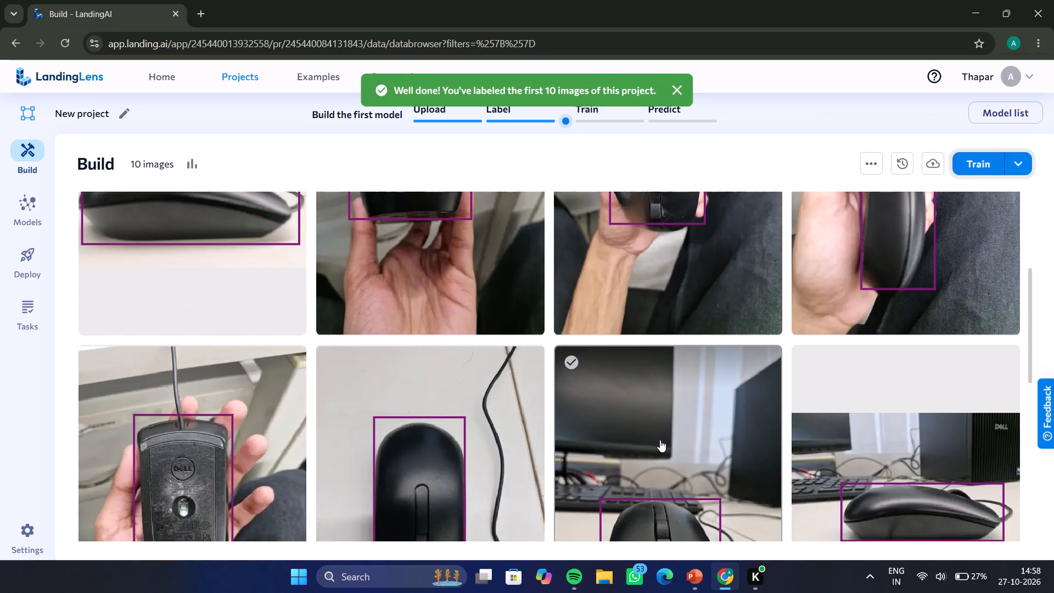
{"action": "scroll", "coordinate": [660, 440], "scroll_direction": "down", "scroll_amount": 4}
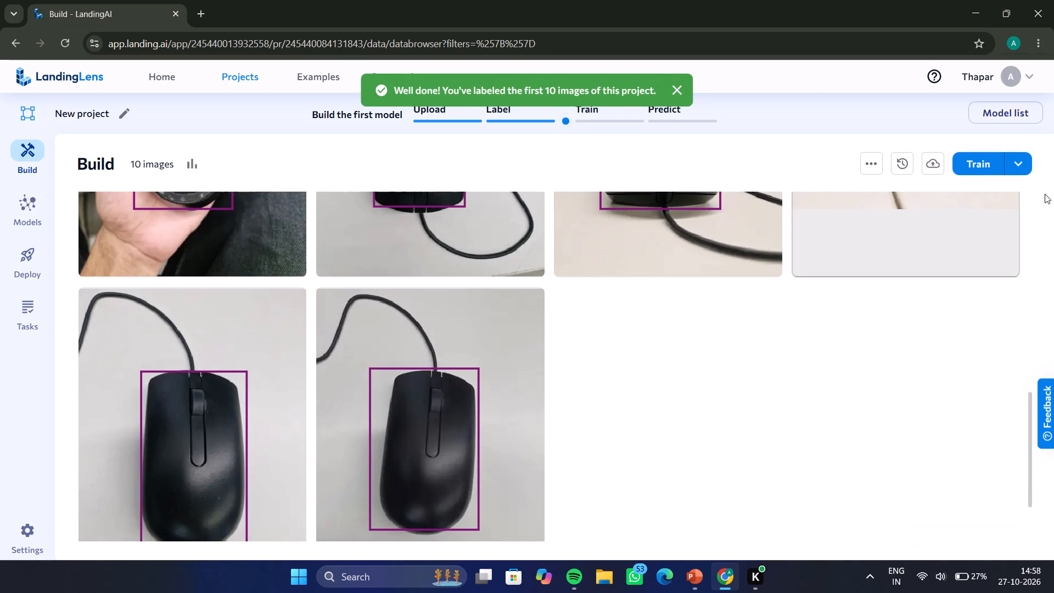
{"action": "left_click", "coordinate": [974, 163]}
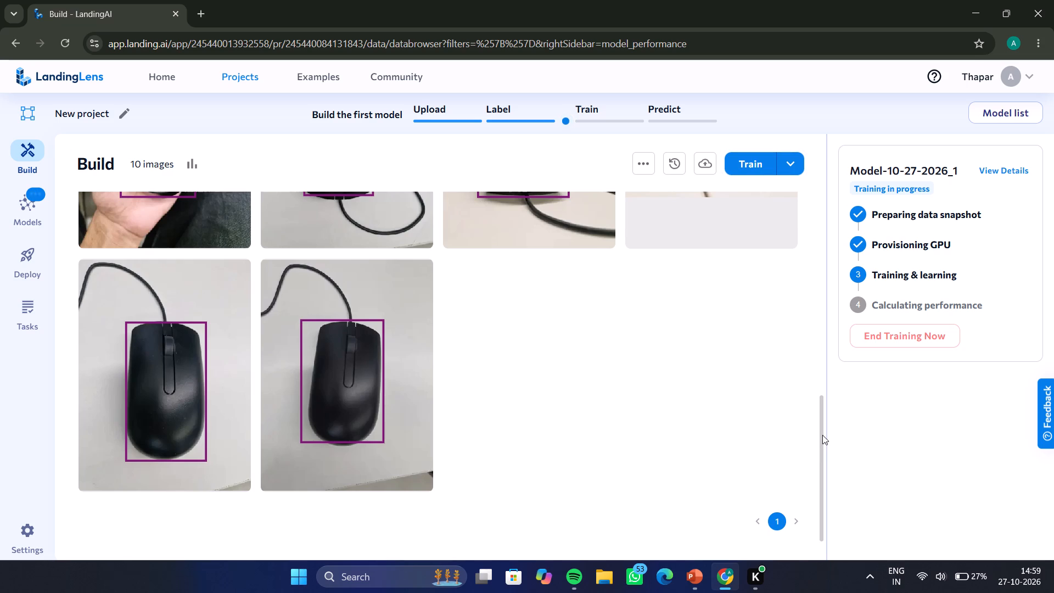
Start a second training run on the same labeled images.
{"action": "left_click", "coordinate": [745, 159]}
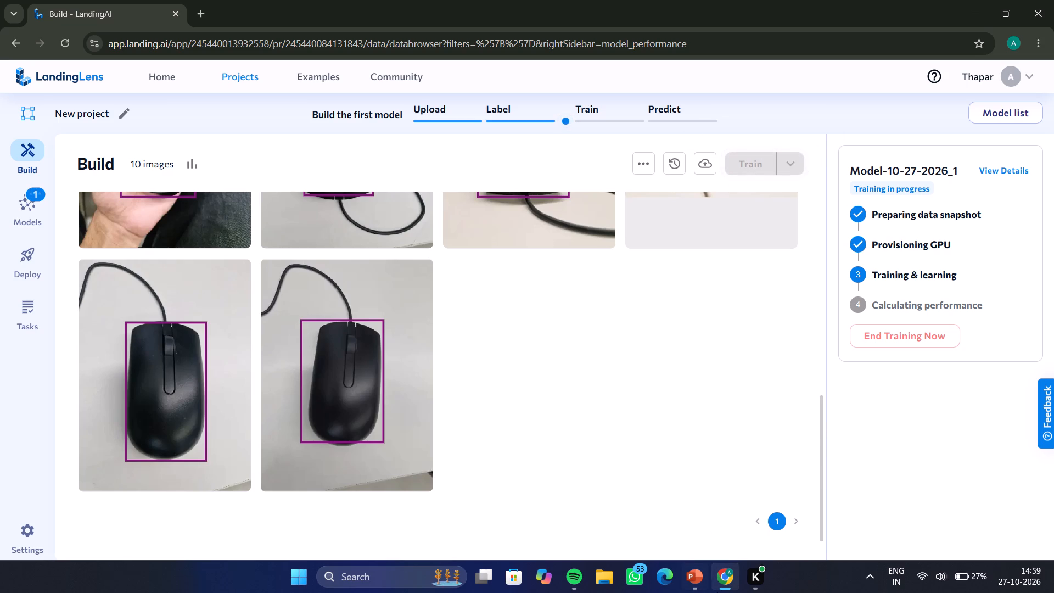
Switch to the Assignment 9 presentation to read the slides on training and testing the model, checking the training progress in between.
{"action": "left_click", "coordinate": [699, 579]}
{"action": "key", "text": "Right"}
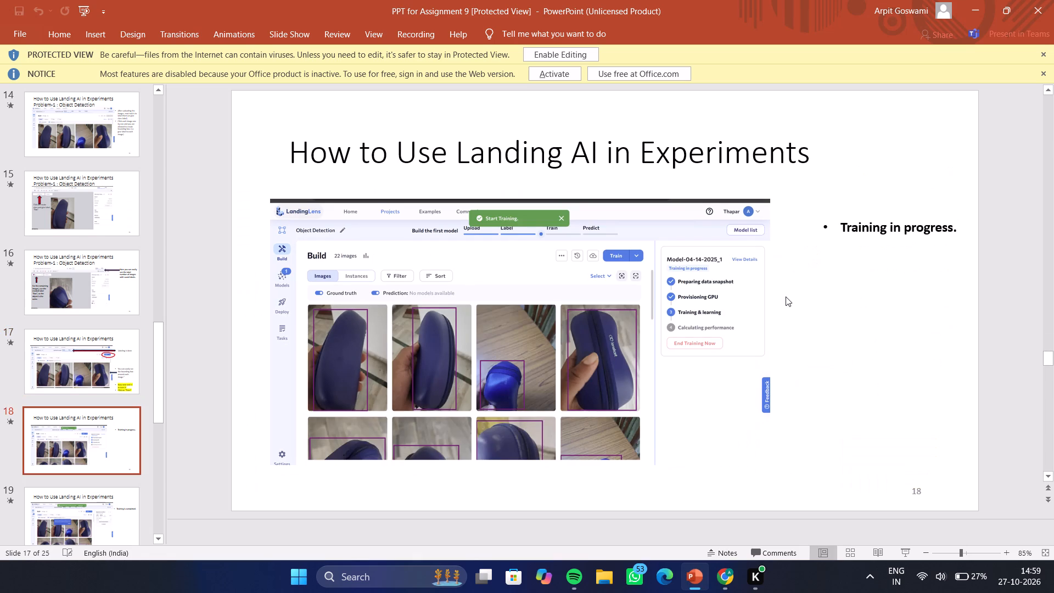
{"action": "key", "text": "Right"}
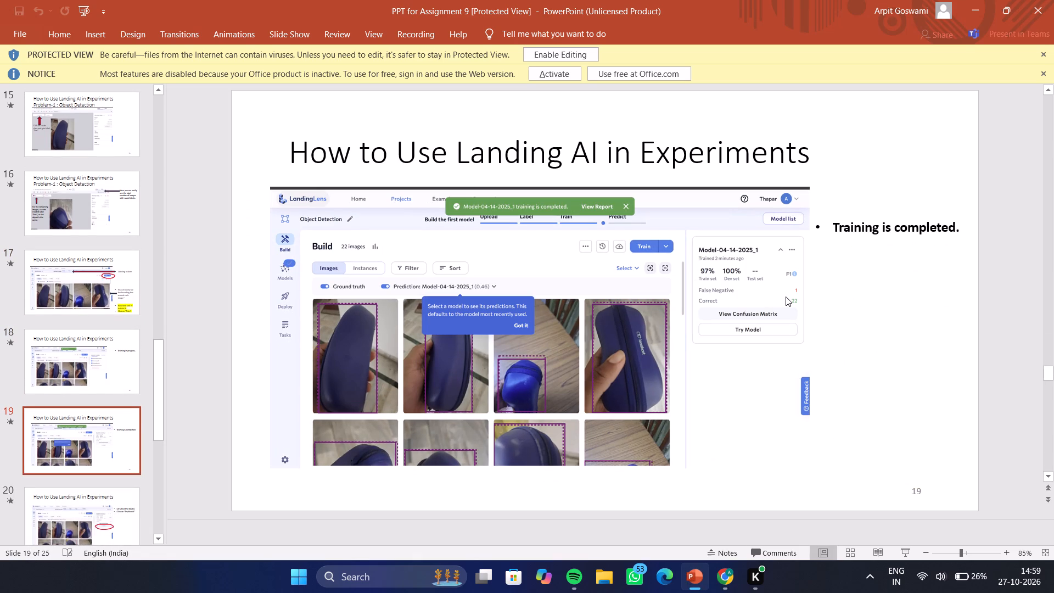
{"action": "left_click", "coordinate": [733, 592]}
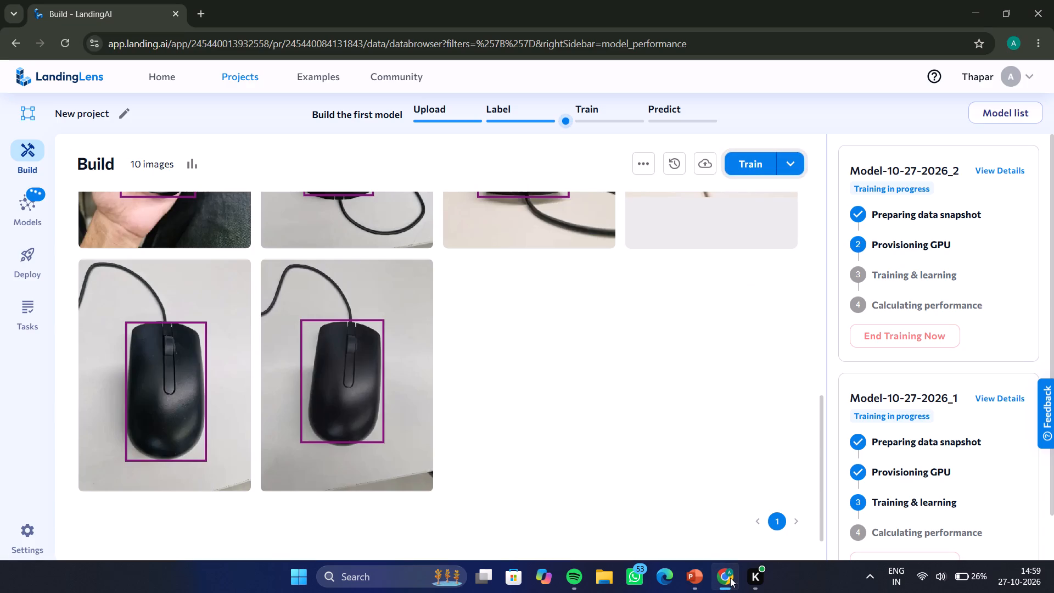
{"action": "scroll", "coordinate": [943, 451], "scroll_direction": "down", "scroll_amount": 2}
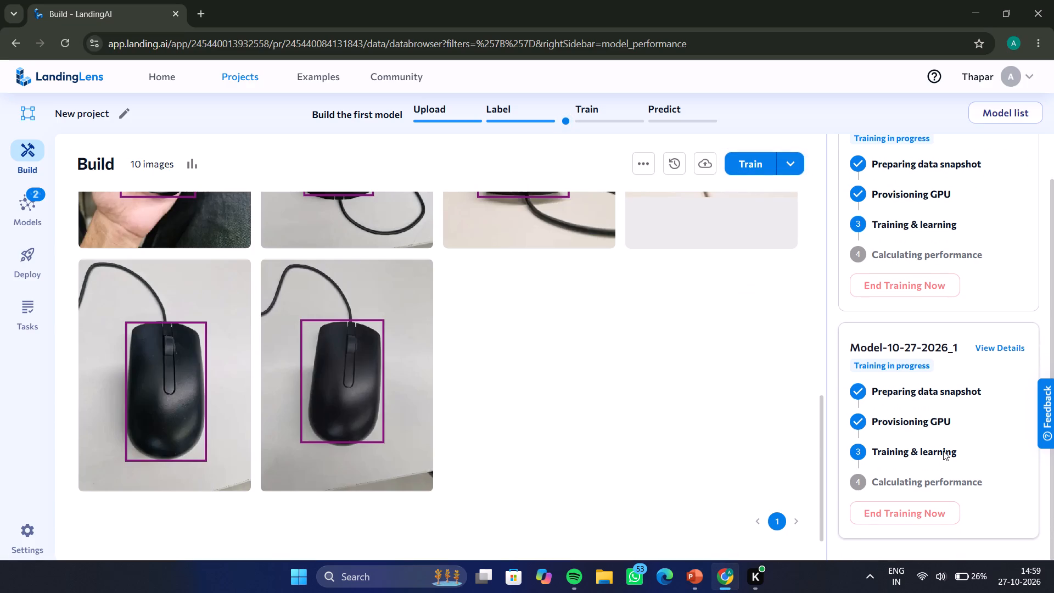
{"action": "scroll", "coordinate": [943, 451], "scroll_direction": "down", "scroll_amount": 1}
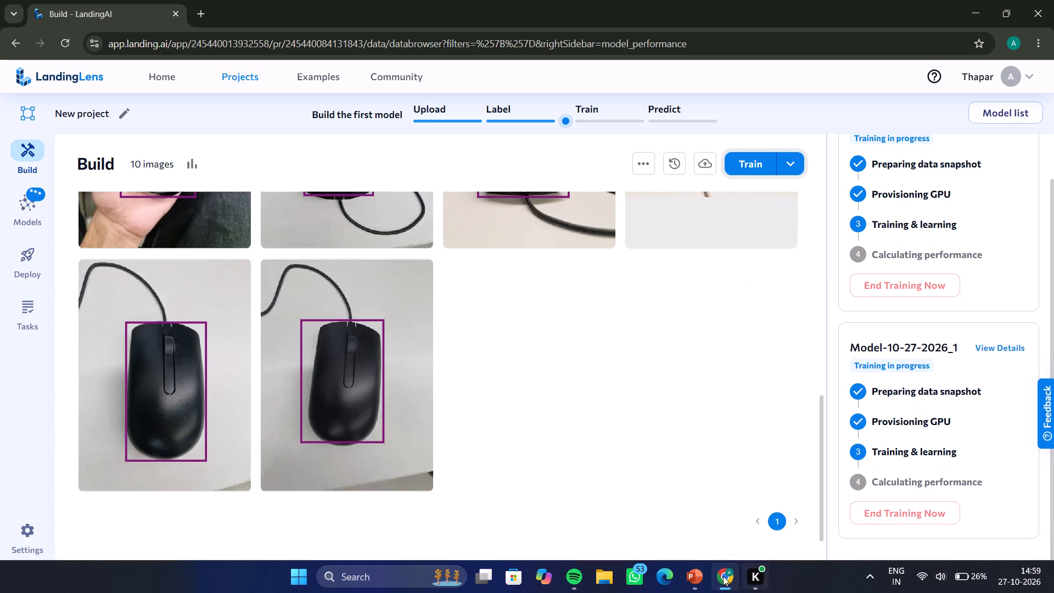
{"action": "left_click", "coordinate": [691, 575]}
{"action": "scroll", "coordinate": [698, 465], "scroll_direction": "down", "scroll_amount": 1}
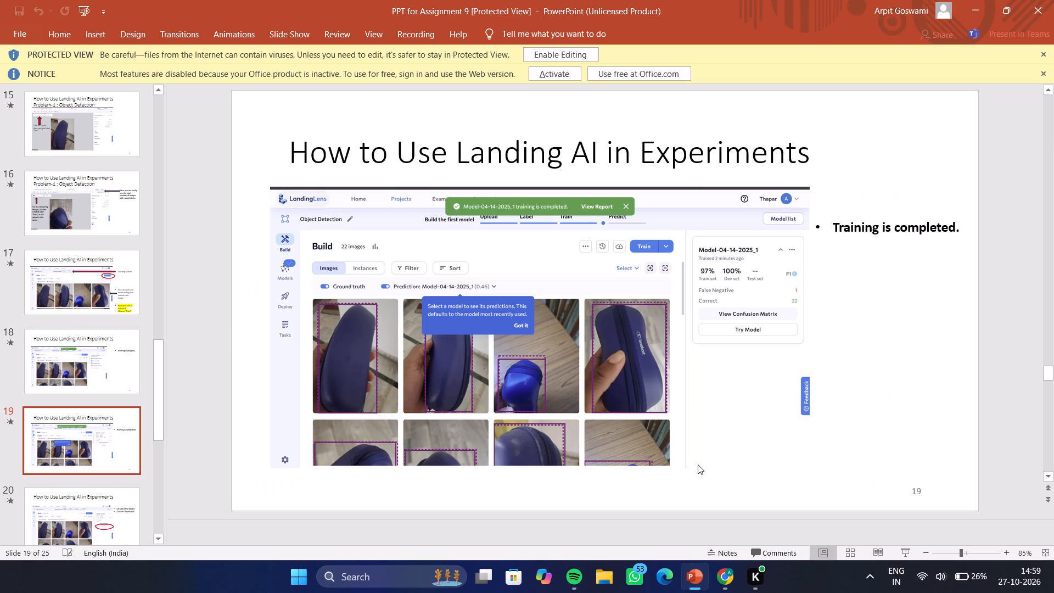
{"action": "scroll", "coordinate": [698, 465], "scroll_direction": "down", "scroll_amount": 1}
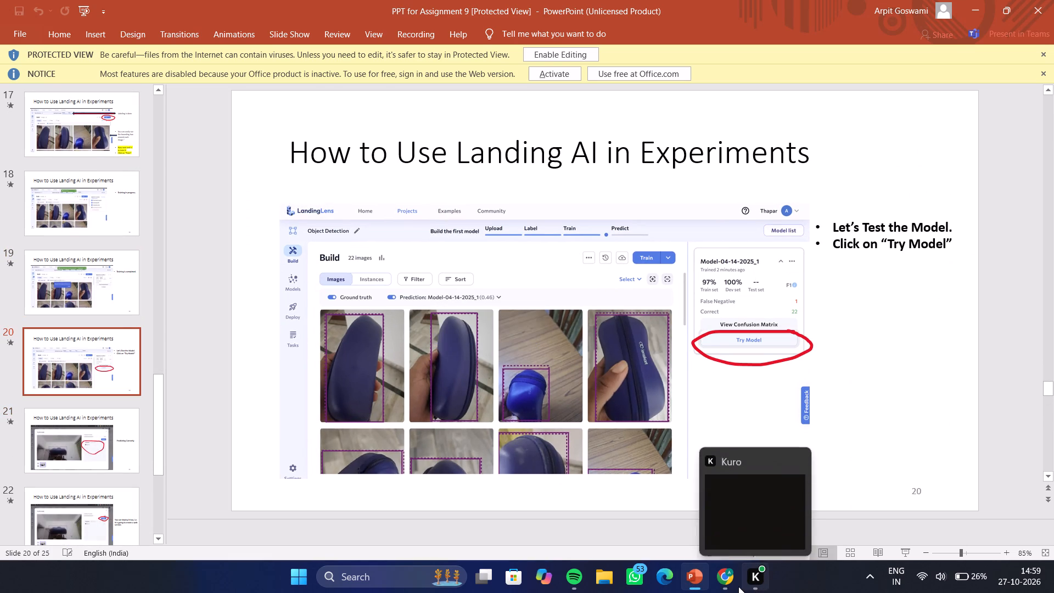
Return to the LandingAI project and end the training of Model-10-27-2026_1.
{"action": "left_click", "coordinate": [736, 586]}
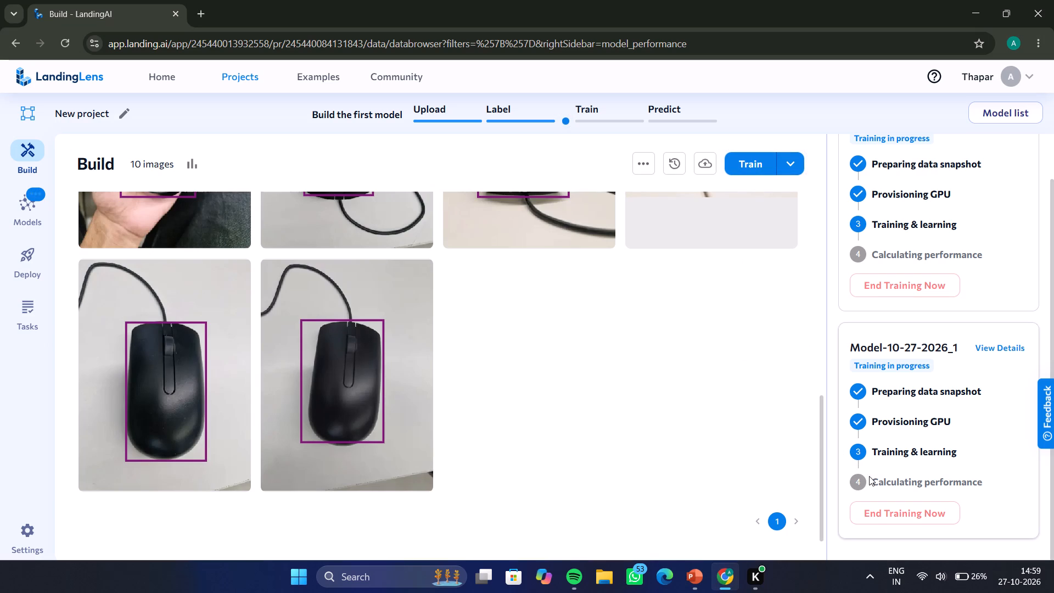
{"action": "left_click", "coordinate": [876, 516]}
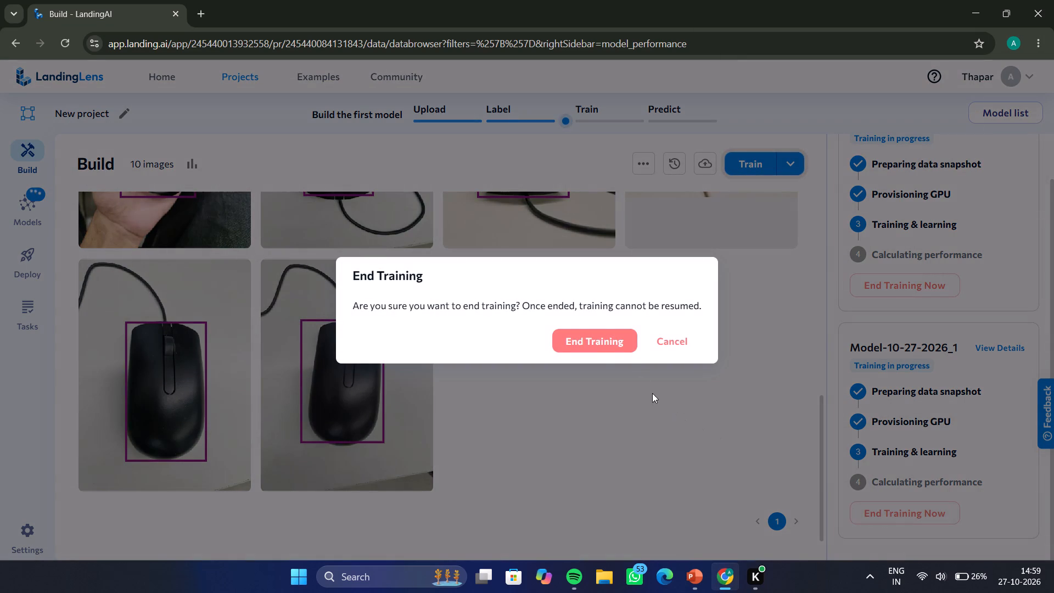
{"action": "left_click", "coordinate": [581, 344]}
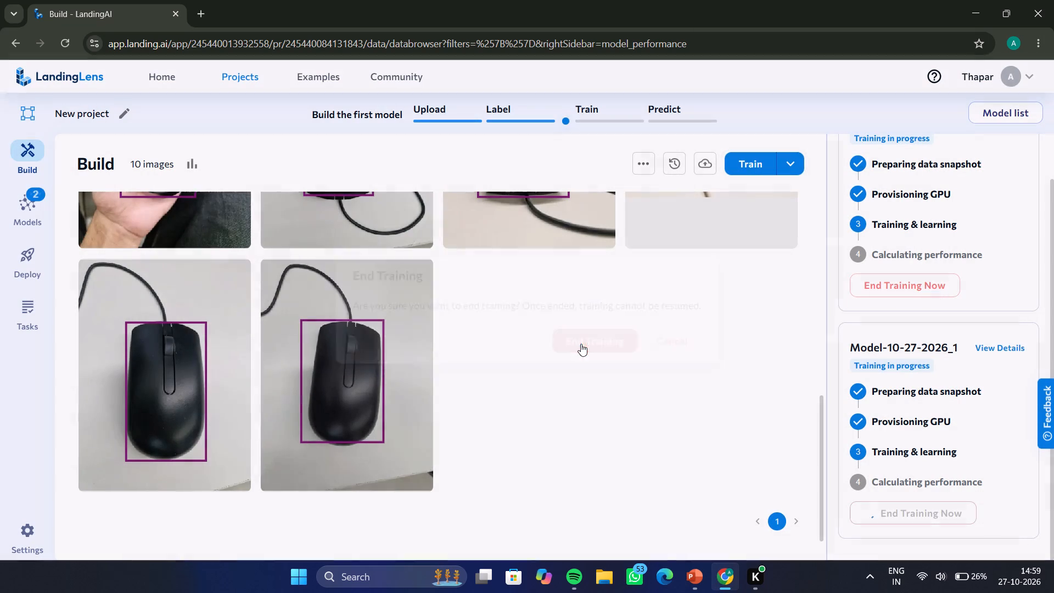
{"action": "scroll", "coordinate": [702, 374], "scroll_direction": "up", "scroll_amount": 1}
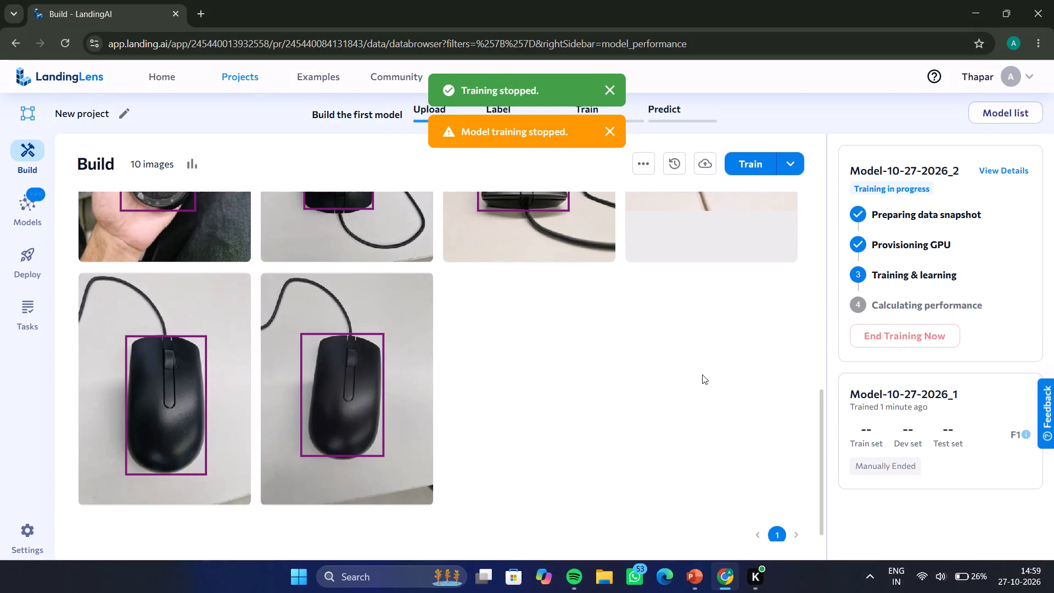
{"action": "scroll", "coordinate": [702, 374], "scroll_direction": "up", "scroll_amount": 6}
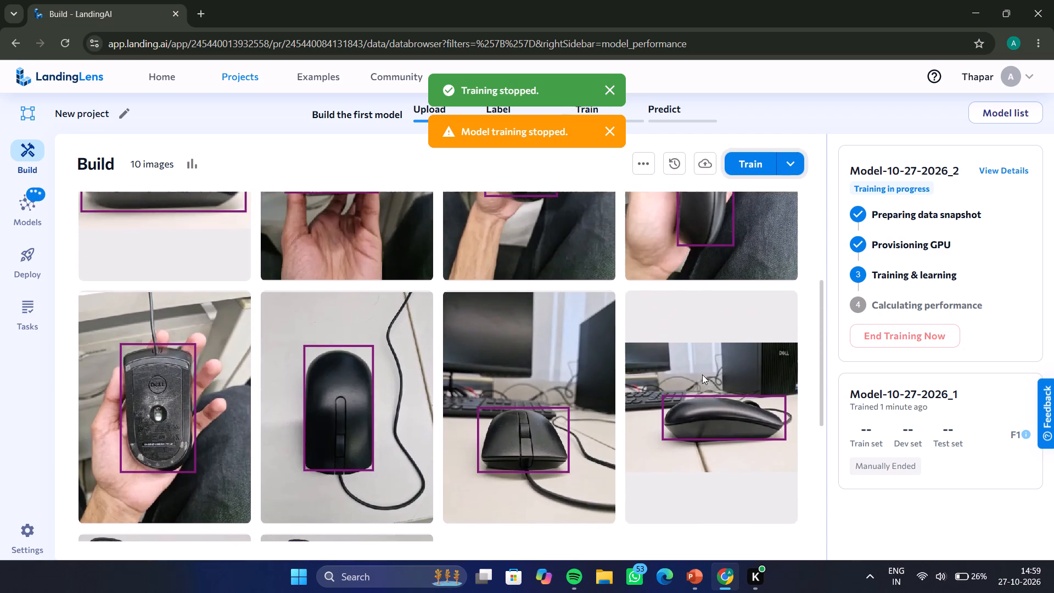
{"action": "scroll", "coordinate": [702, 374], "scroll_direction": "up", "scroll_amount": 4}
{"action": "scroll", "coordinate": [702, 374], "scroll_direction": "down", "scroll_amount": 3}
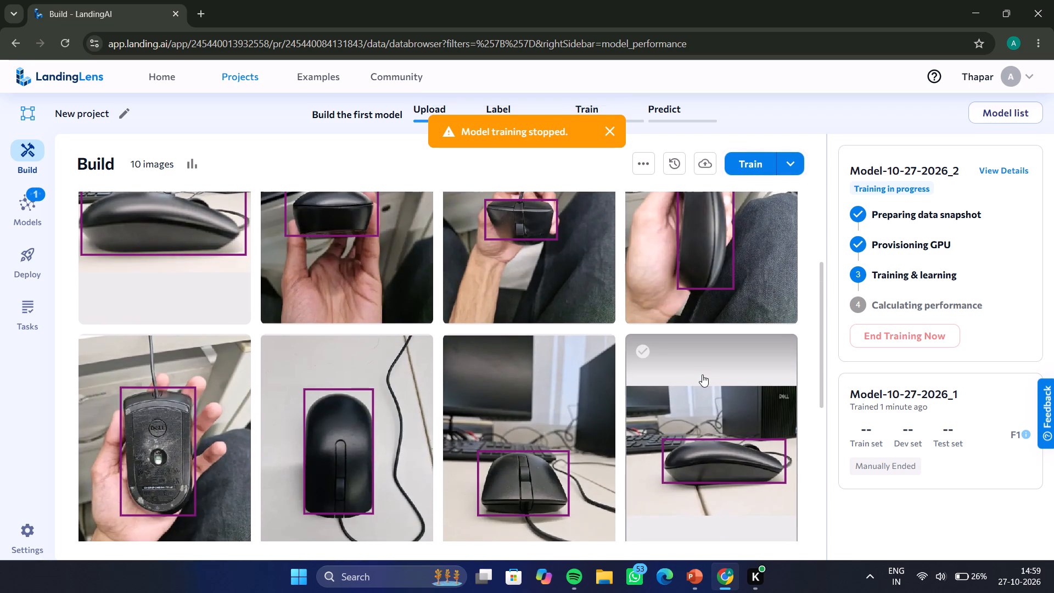
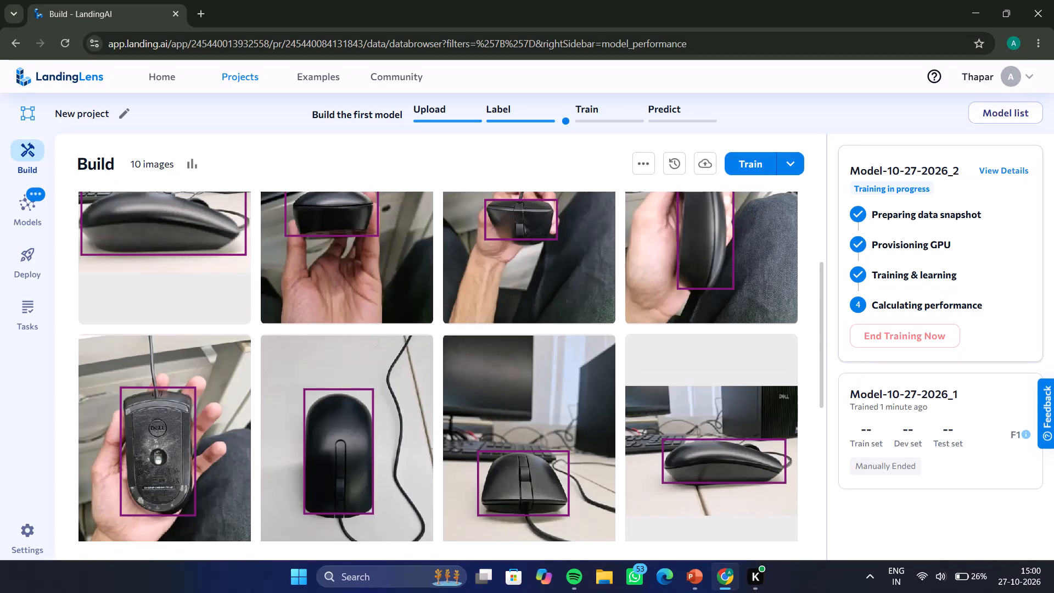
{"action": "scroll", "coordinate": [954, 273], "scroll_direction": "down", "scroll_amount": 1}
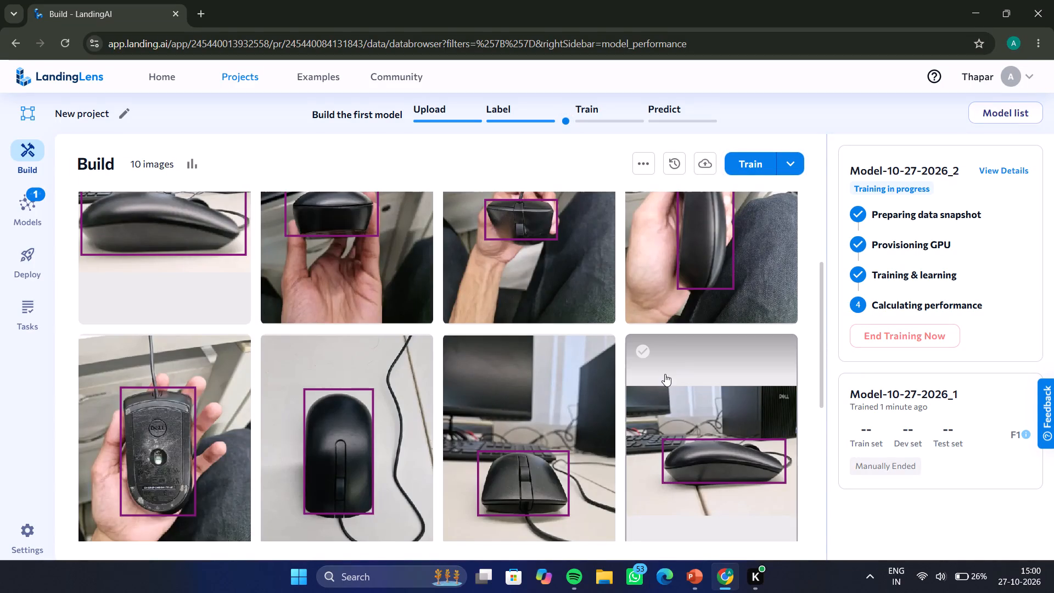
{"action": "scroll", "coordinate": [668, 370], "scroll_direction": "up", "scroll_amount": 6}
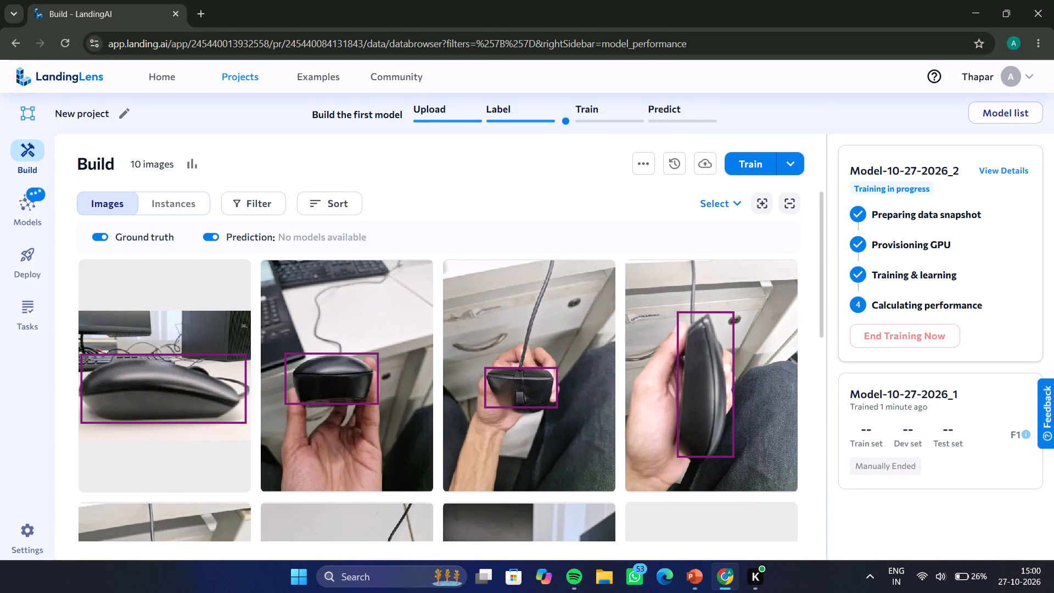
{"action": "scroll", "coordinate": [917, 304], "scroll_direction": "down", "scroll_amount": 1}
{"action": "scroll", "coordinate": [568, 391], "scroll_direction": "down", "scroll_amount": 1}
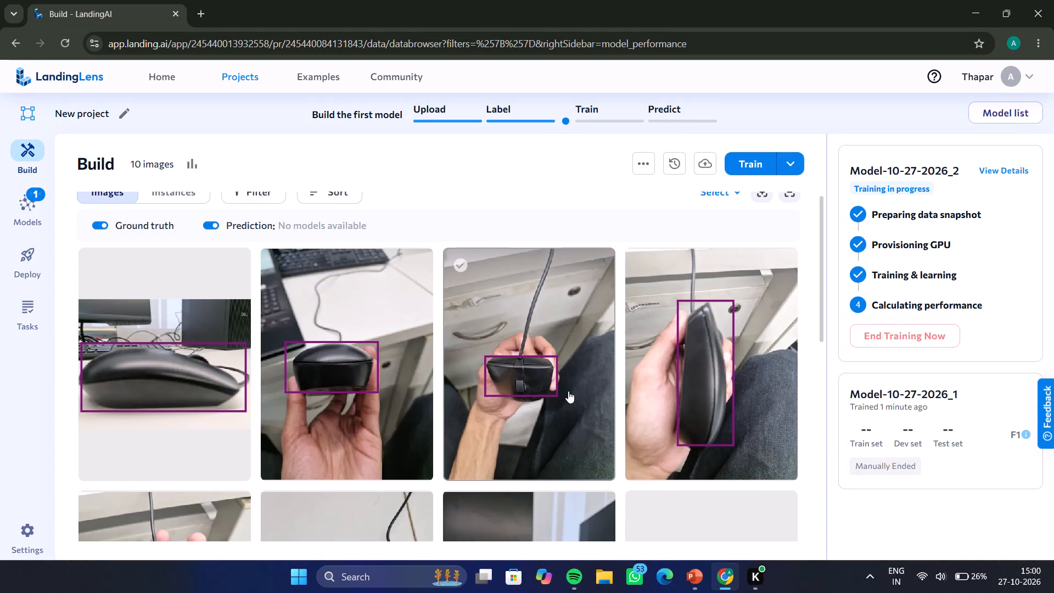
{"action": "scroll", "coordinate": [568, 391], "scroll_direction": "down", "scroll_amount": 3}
Switch to the Assignment 9 presentation and reread slides 18 to 20 on training progress, completion and testing the model.
{"action": "left_click", "coordinate": [696, 579]}
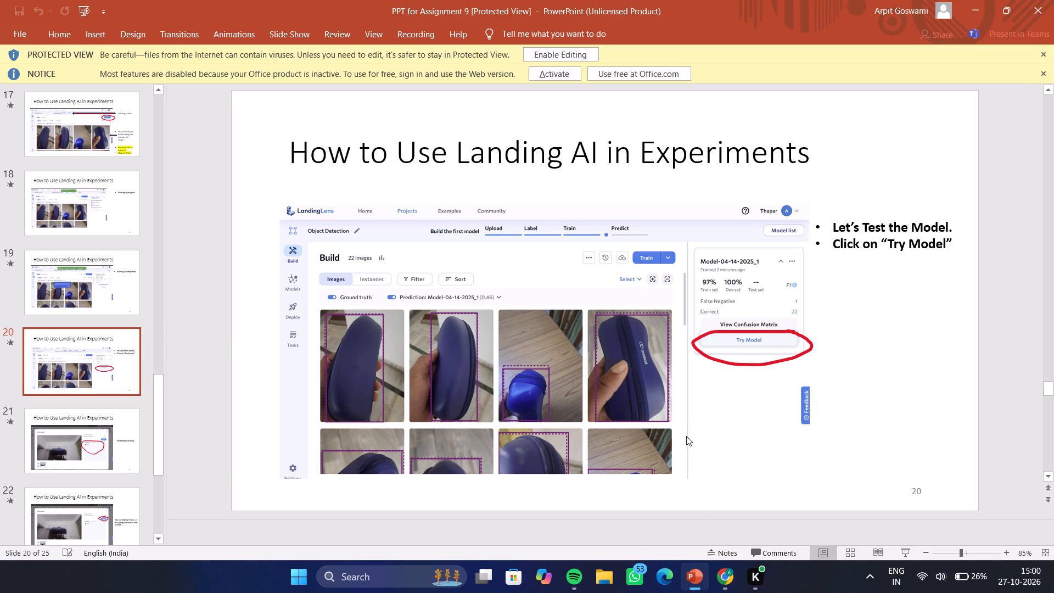
{"action": "key", "text": "Left"}
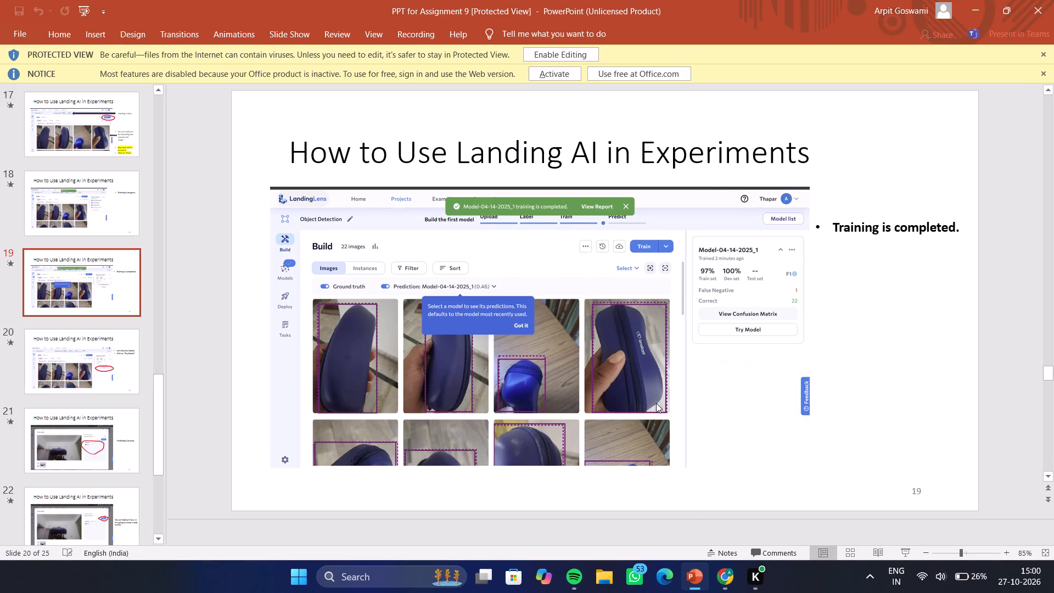
{"action": "key", "text": "Left"}
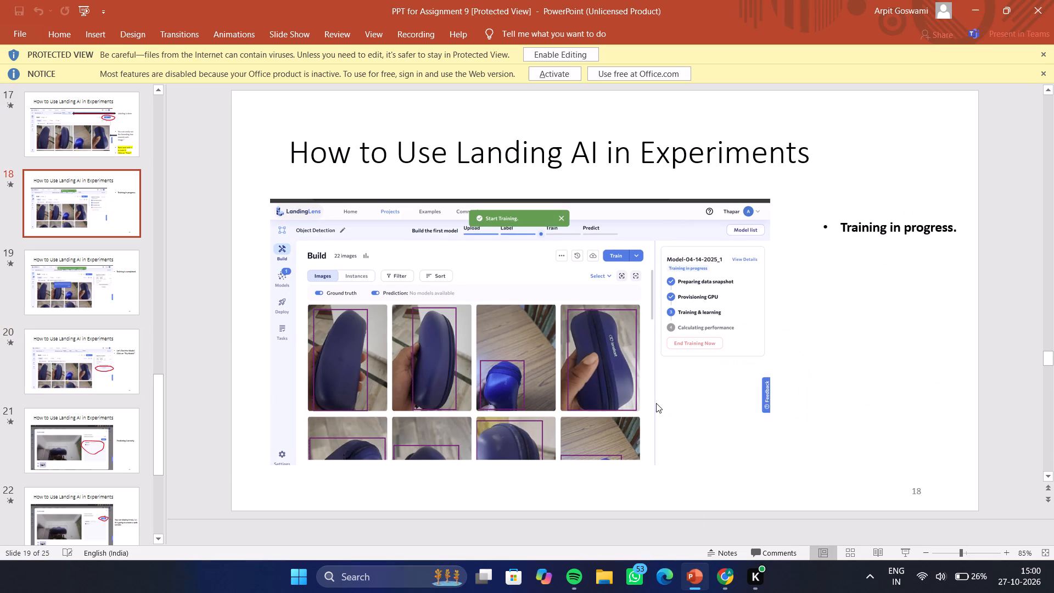
{"action": "key", "text": "Right"}
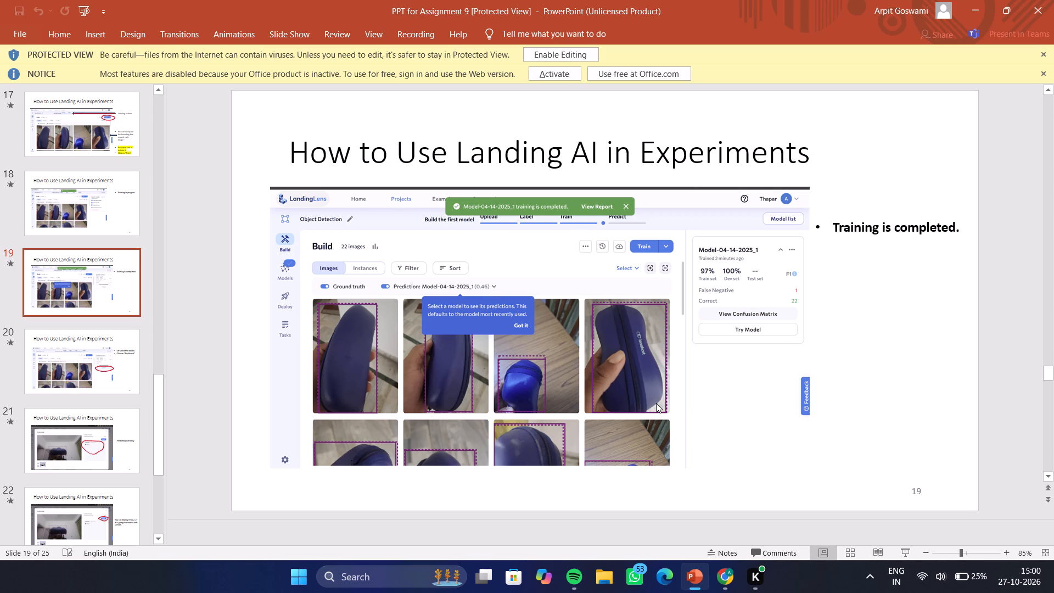
{"action": "key", "text": "Left"}
{"action": "key", "text": "Right"}
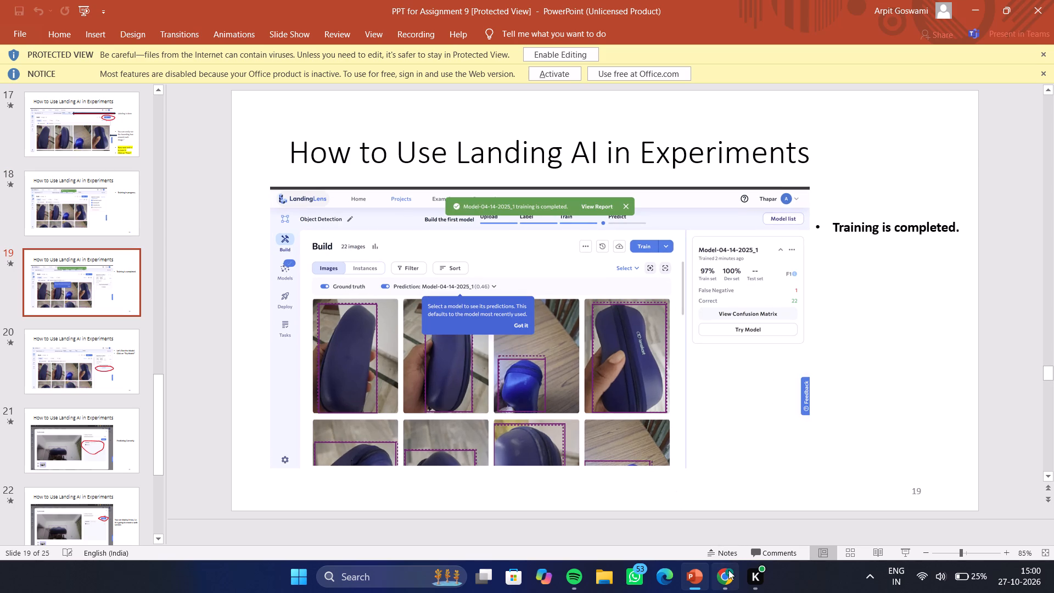
Return to the LandingAI project, view the third mouse image in detail and go back to the Build overview.
{"action": "left_click", "coordinate": [728, 572]}
{"action": "scroll", "coordinate": [514, 348], "scroll_direction": "up", "scroll_amount": 4}
{"action": "left_click", "coordinate": [514, 348]}
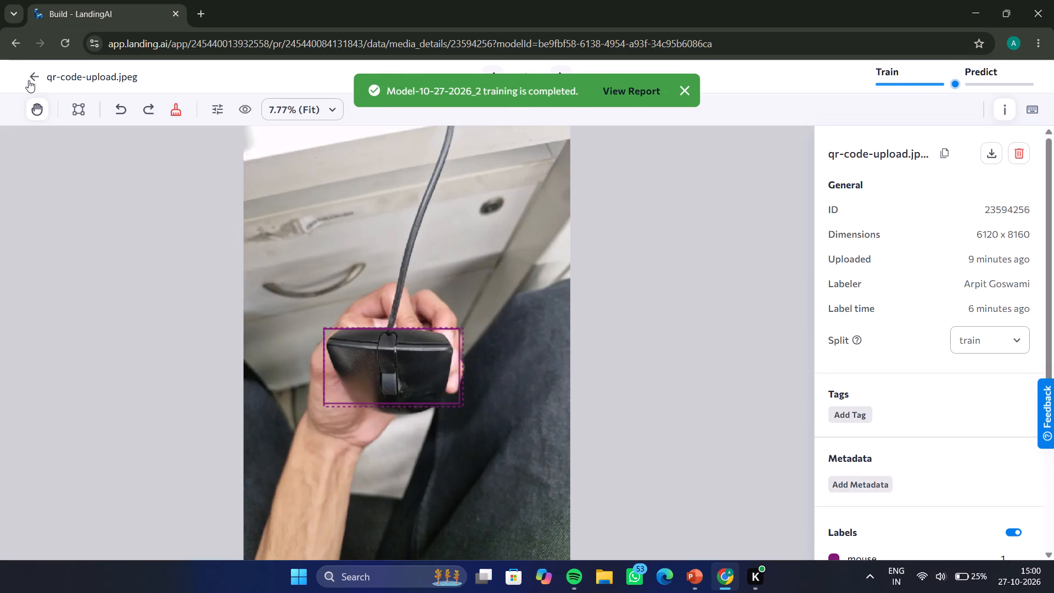
{"action": "left_click", "coordinate": [33, 77]}
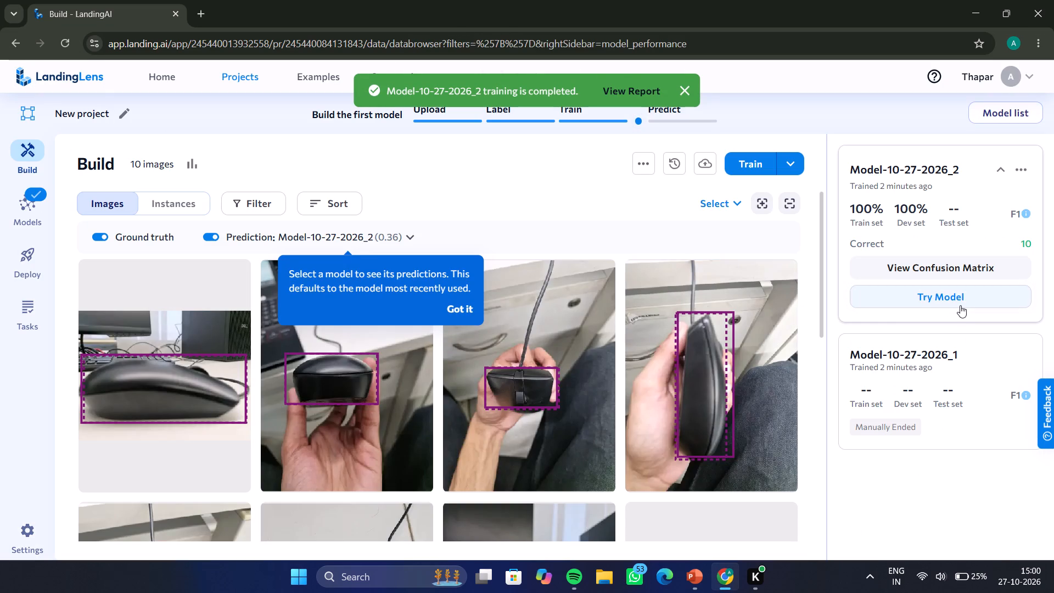
Examine the confusion matrix of Model-10-27-2026_2, dismissing the prediction hint, and close the performance report.
{"action": "left_click", "coordinate": [937, 271]}
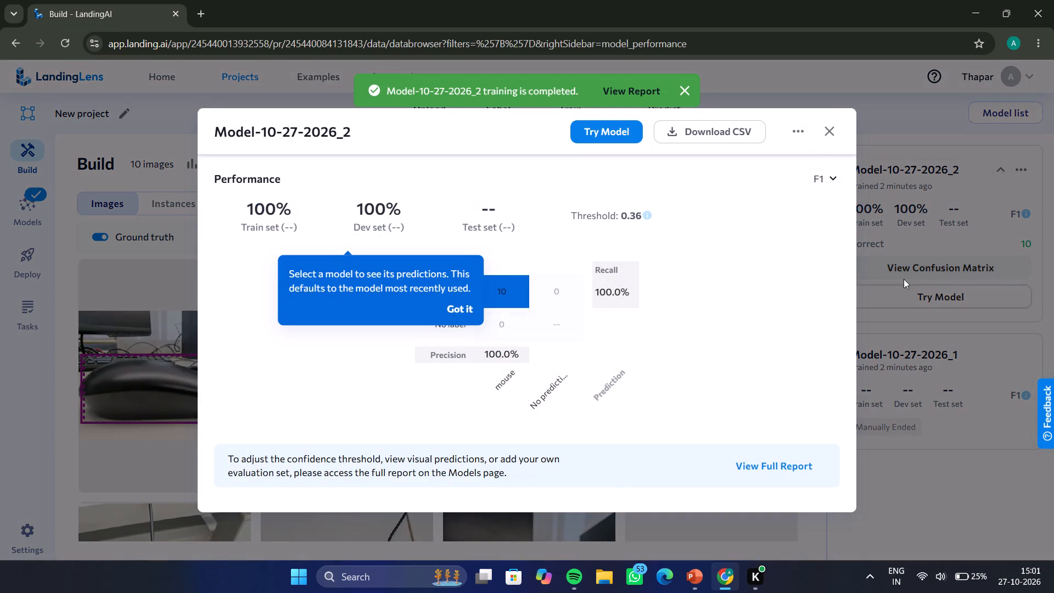
{"action": "left_click", "coordinate": [760, 320]}
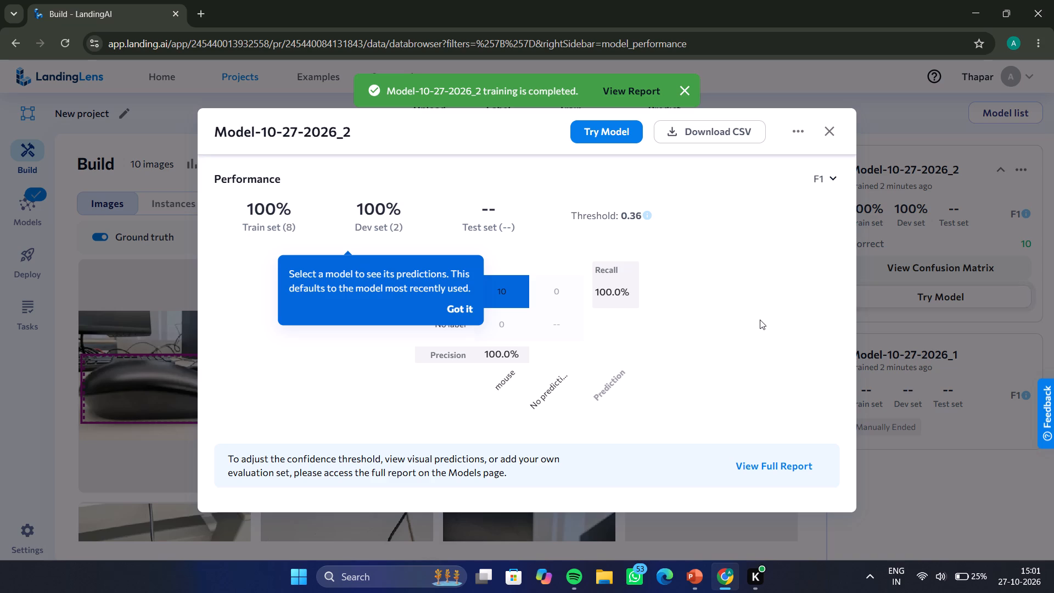
{"action": "left_click", "coordinate": [467, 307]}
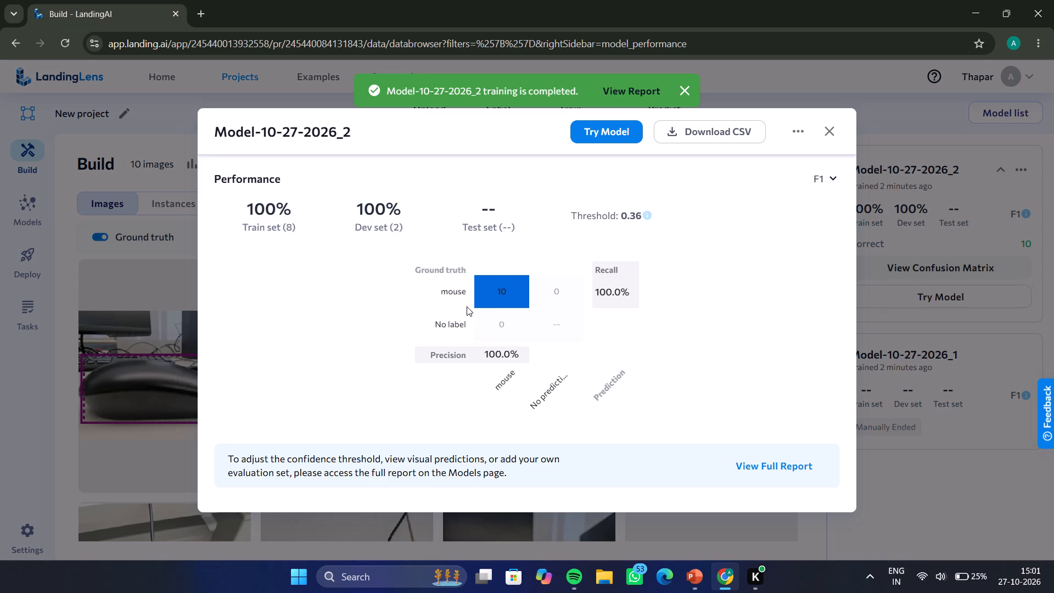
{"action": "left_click", "coordinate": [841, 127]}
{"action": "left_click", "coordinate": [825, 131]}
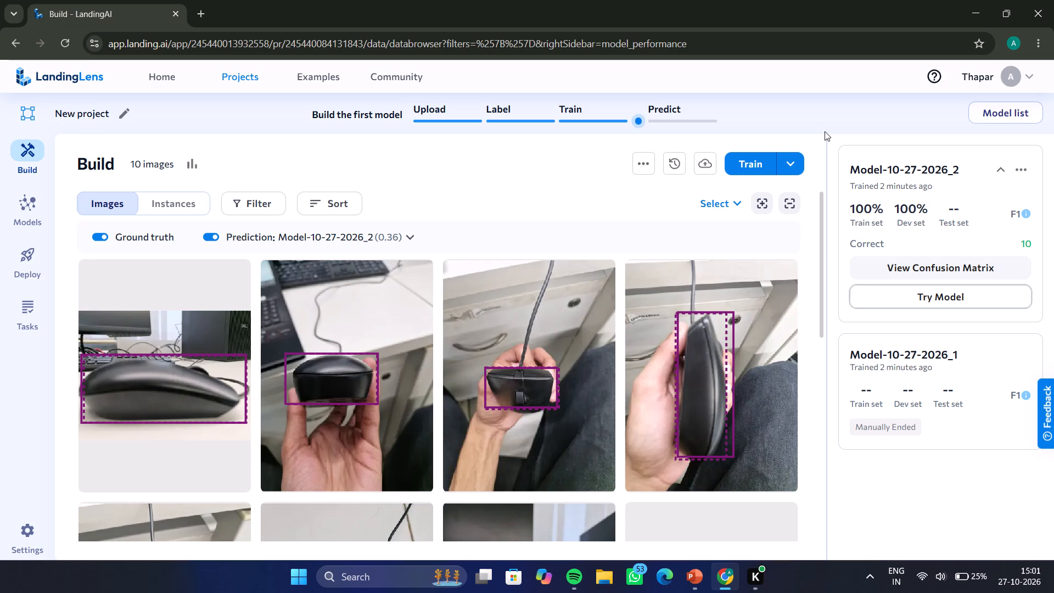
Switch to the Assignment 9 presentation to read slides 19 to 25 on testing and deploying the model, ending back at slide 20.
{"action": "left_click", "coordinate": [698, 579]}
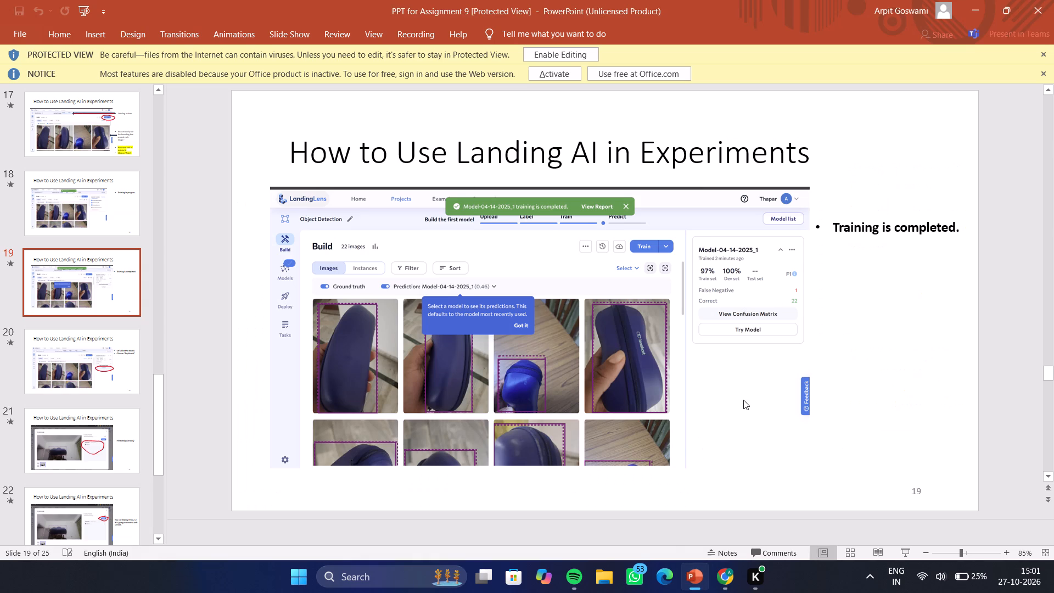
{"action": "left_click", "coordinate": [726, 581]}
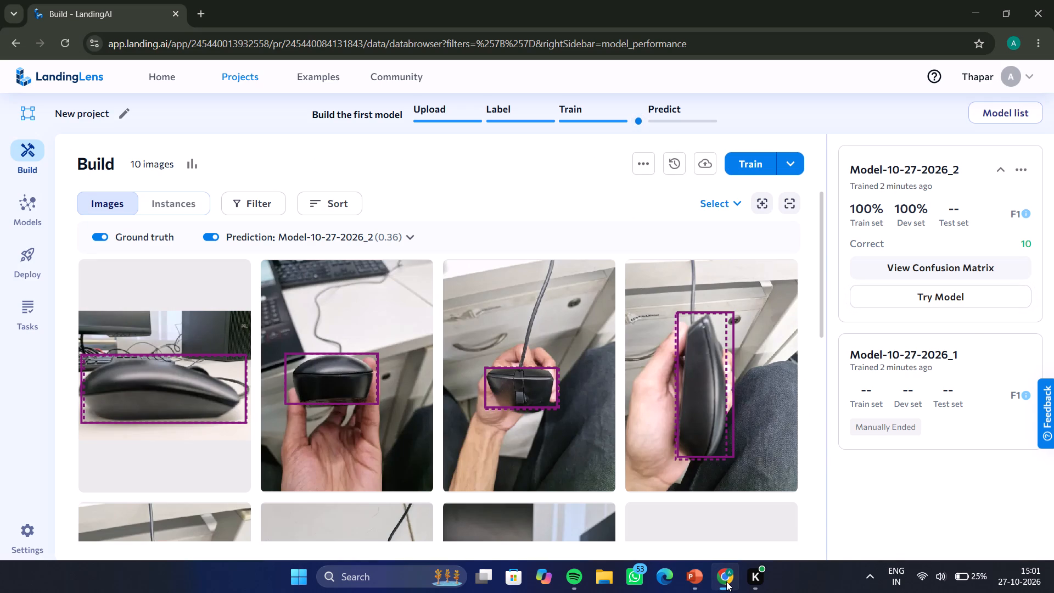
{"action": "left_click", "coordinate": [696, 579]}
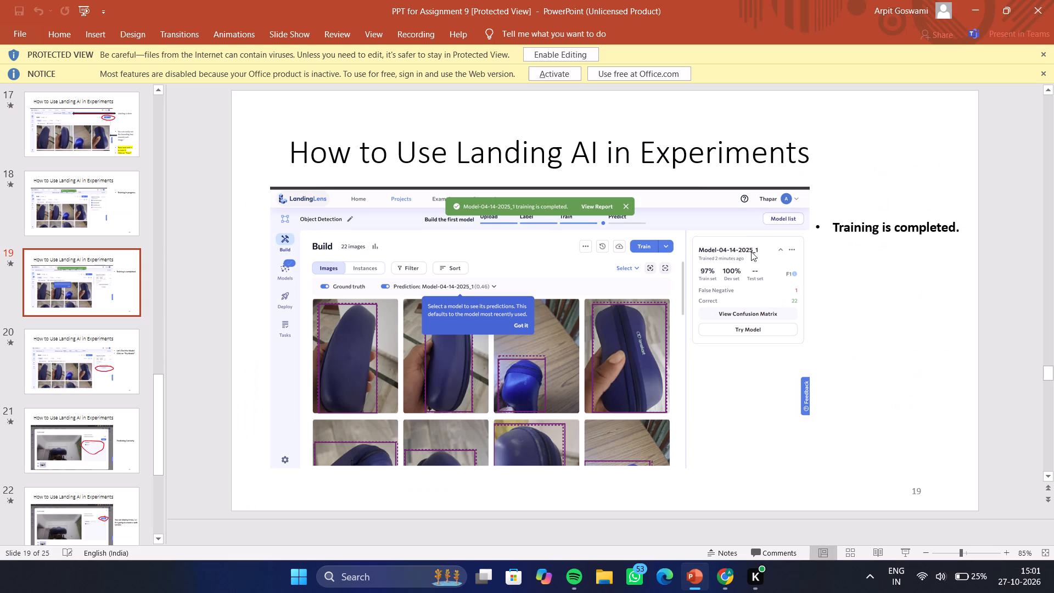
{"action": "key", "text": "Right"}
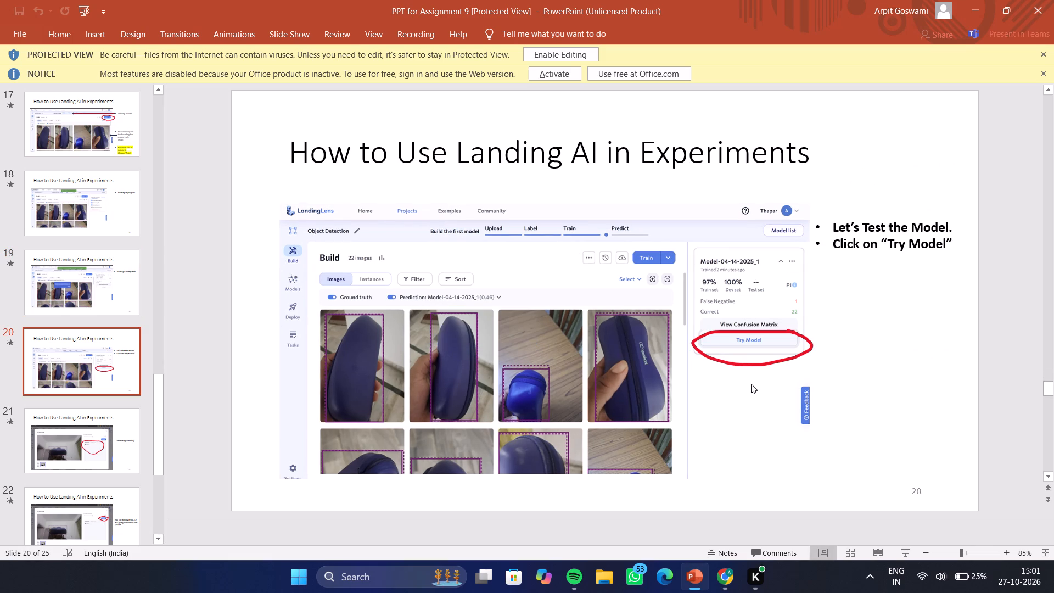
{"action": "key", "text": "Right"}
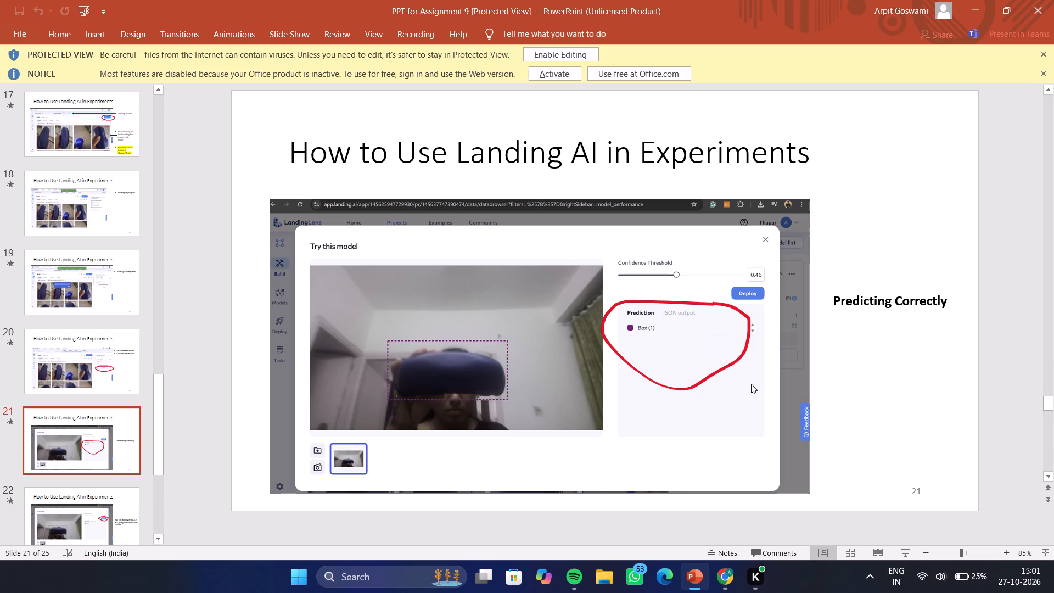
{"action": "key", "text": "Right"}
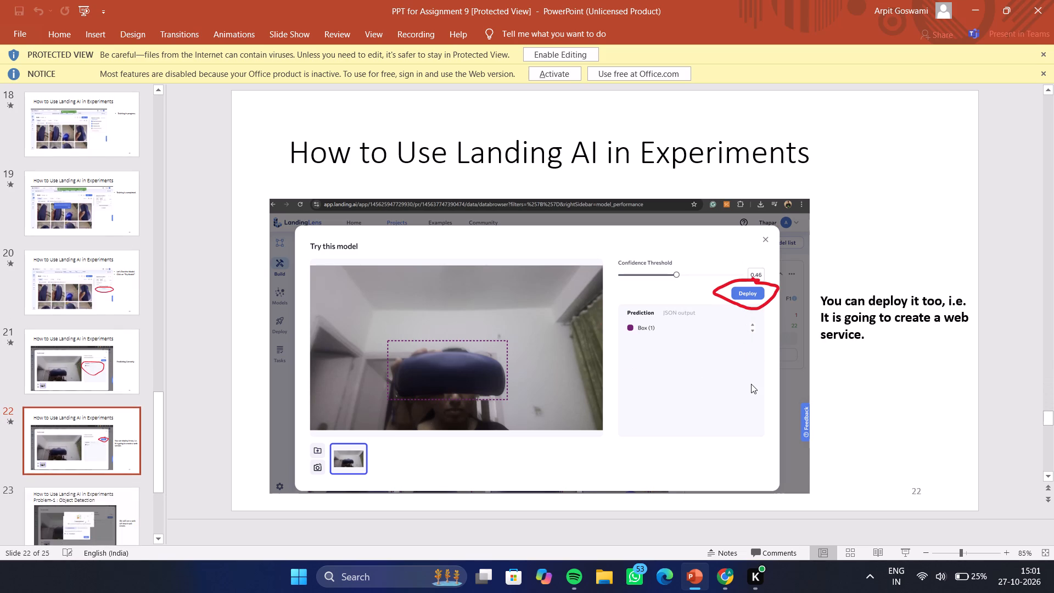
{"action": "key", "text": "Right"}
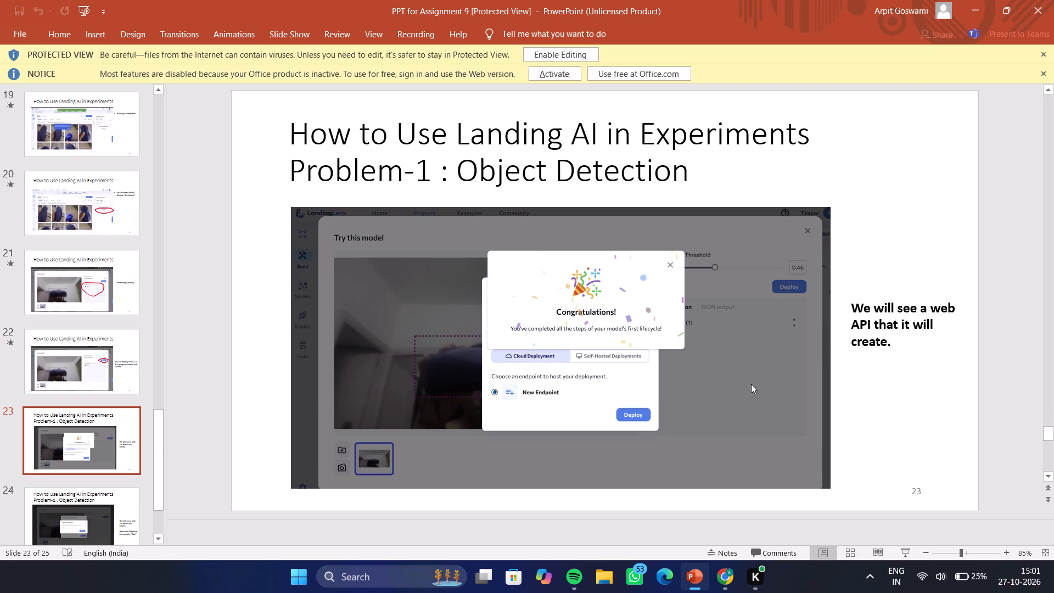
{"action": "key", "text": "Right"}
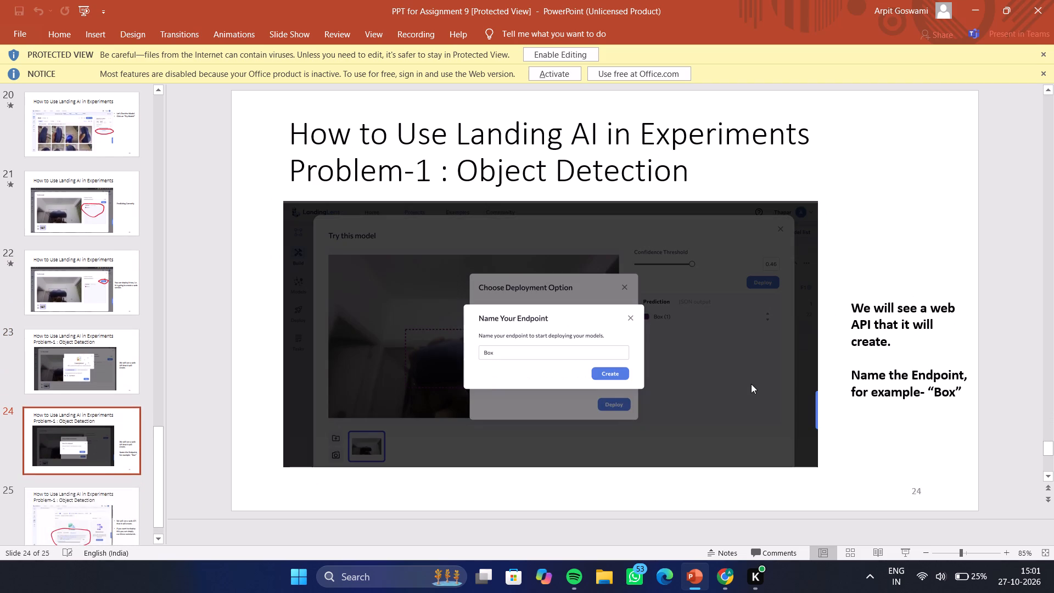
{"action": "key", "text": "Right"}
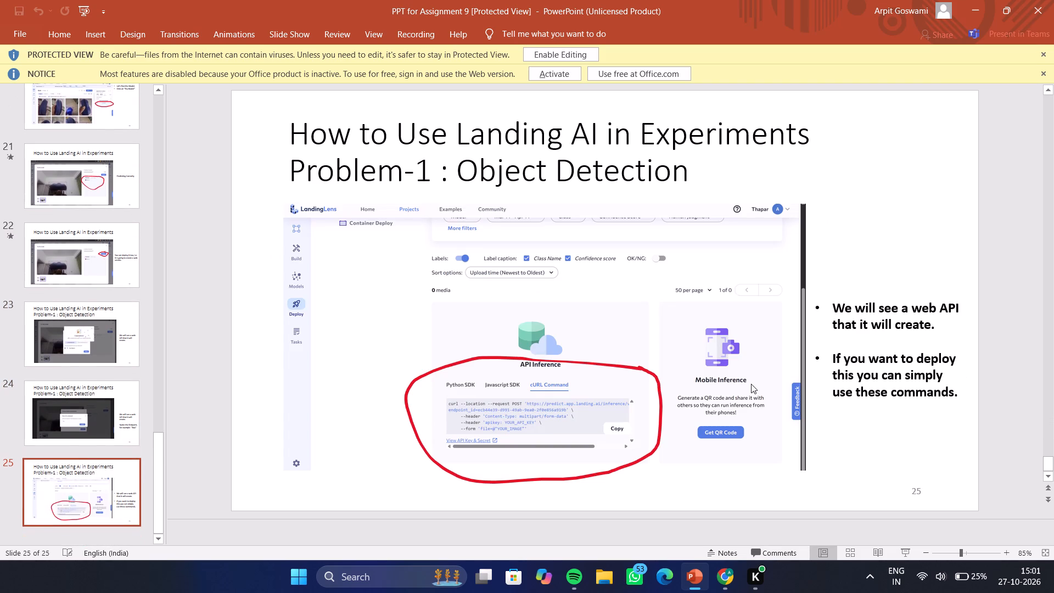
{"action": "key", "text": "Left"}
{"action": "key", "text": "Left"}
{"action": "key", "text": "Left"}
{"action": "key", "text": "Left"}
{"action": "key", "text": "Left"}
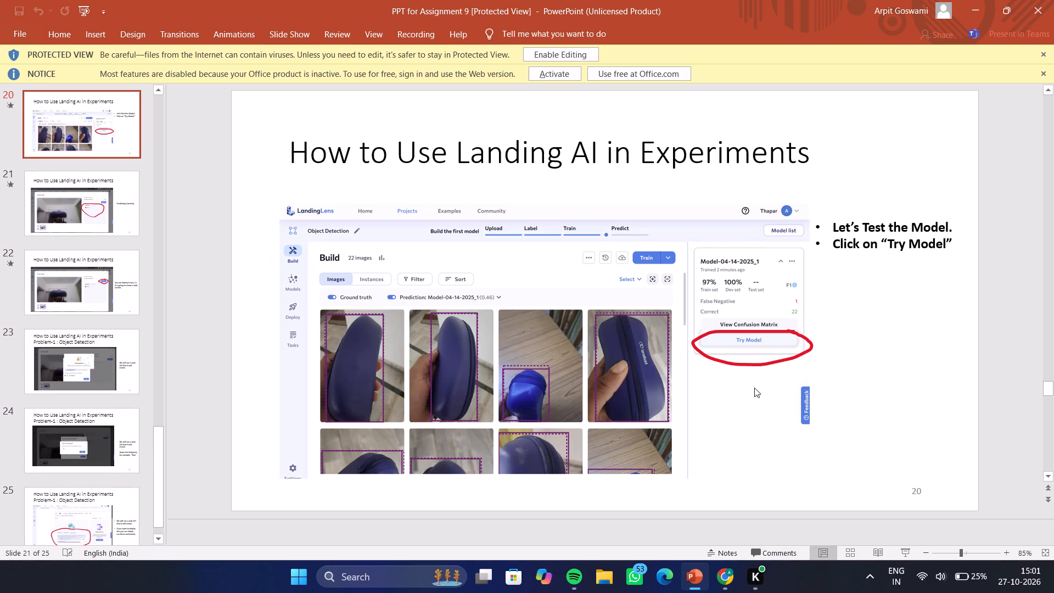
Return to the LandingAI project and start trying Model-10-27-2026_2 with the webcam as the image source.
{"action": "left_click", "coordinate": [721, 587]}
{"action": "left_click", "coordinate": [955, 299]}
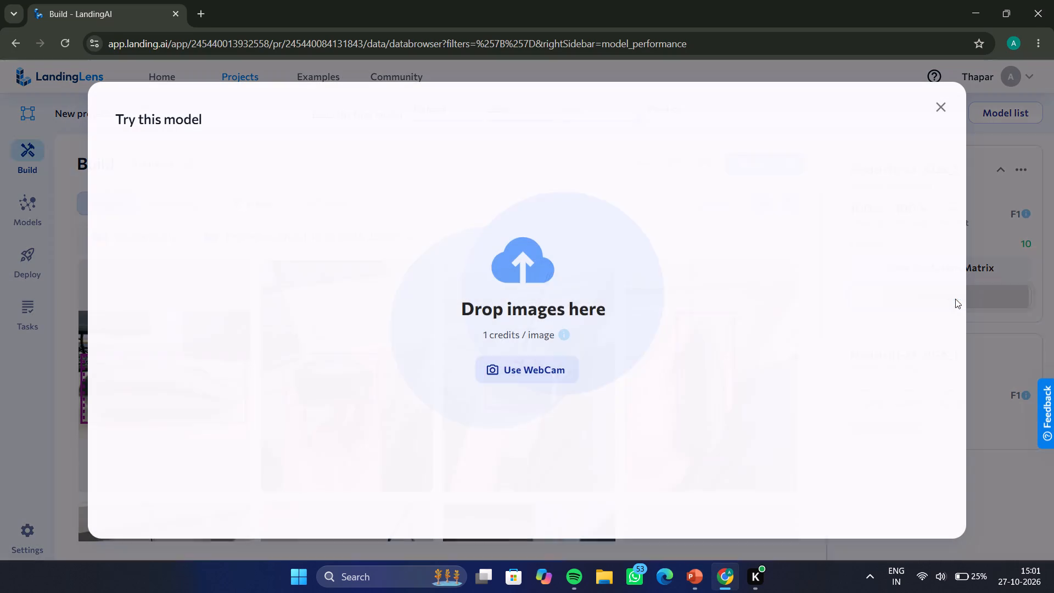
{"action": "left_click", "coordinate": [555, 365]}
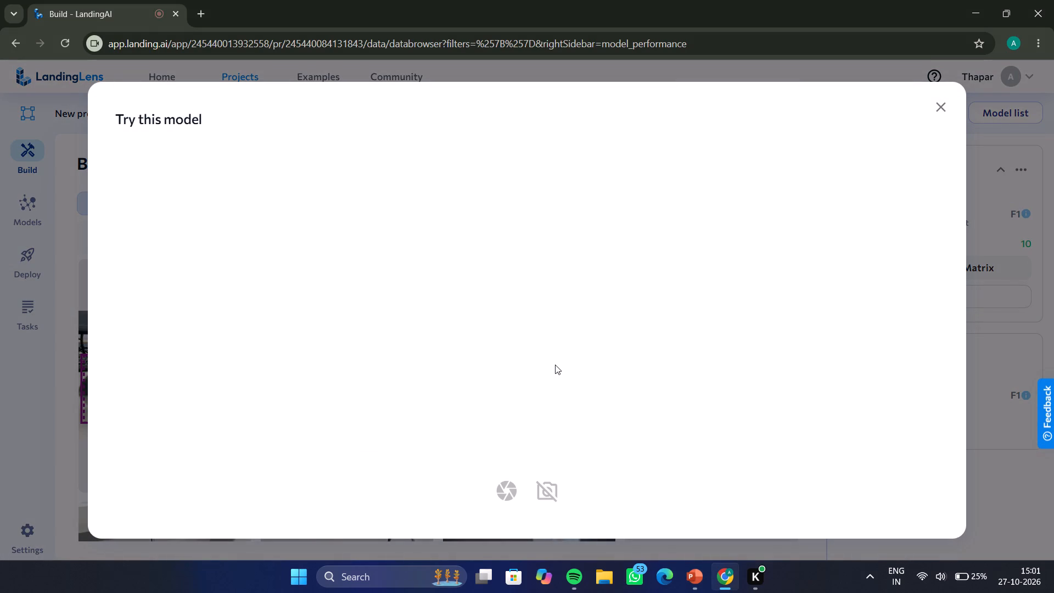
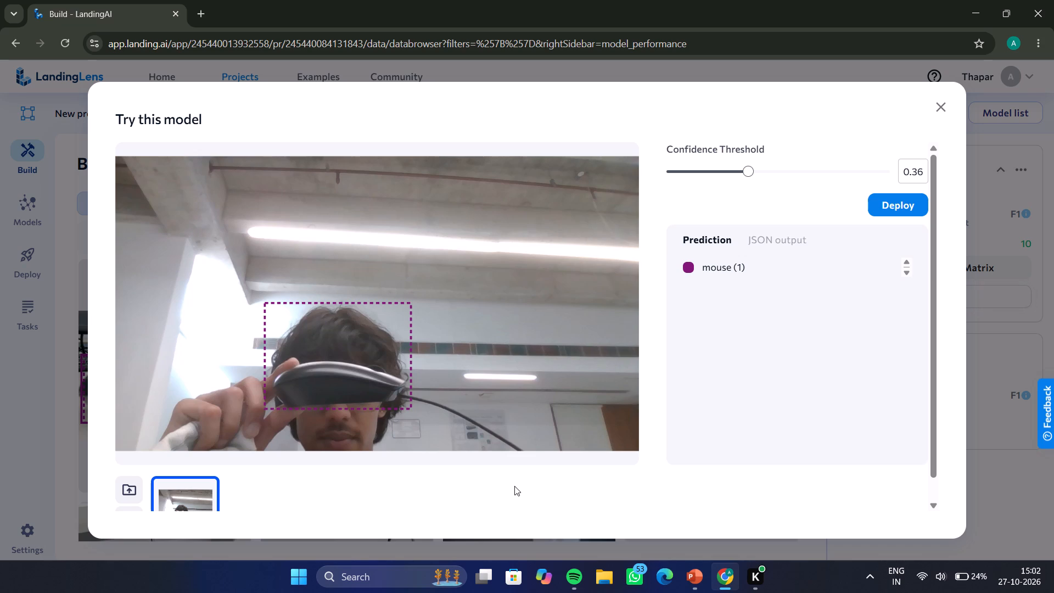
Close the current webcam prediction and start another trial of Model-10-27-2026_2 using the webcam as the image source.
{"action": "left_click", "coordinate": [934, 95]}
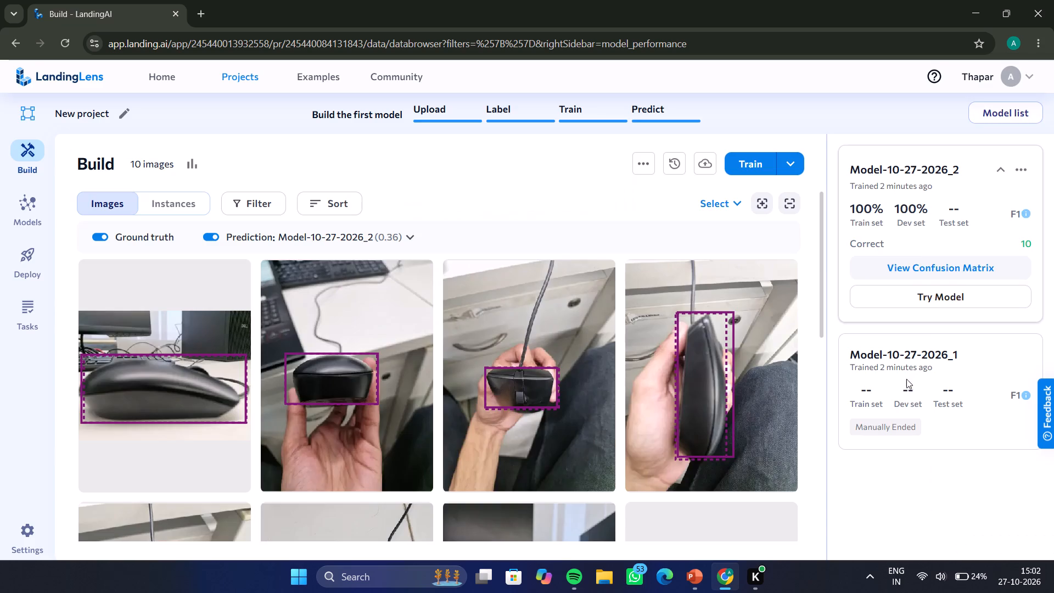
{"action": "left_click", "coordinate": [918, 298]}
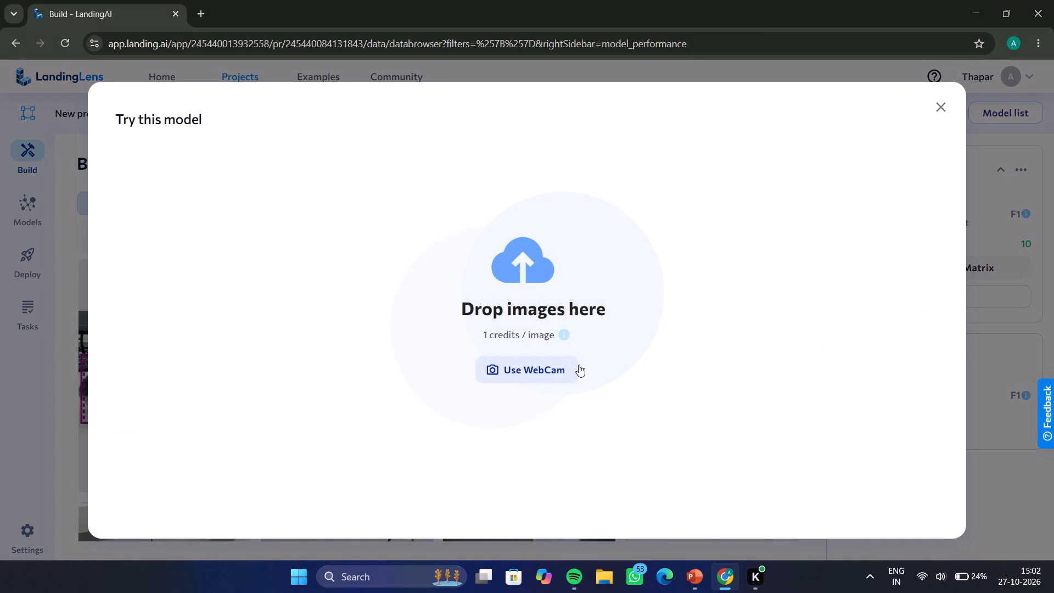
{"action": "left_click", "coordinate": [557, 367]}
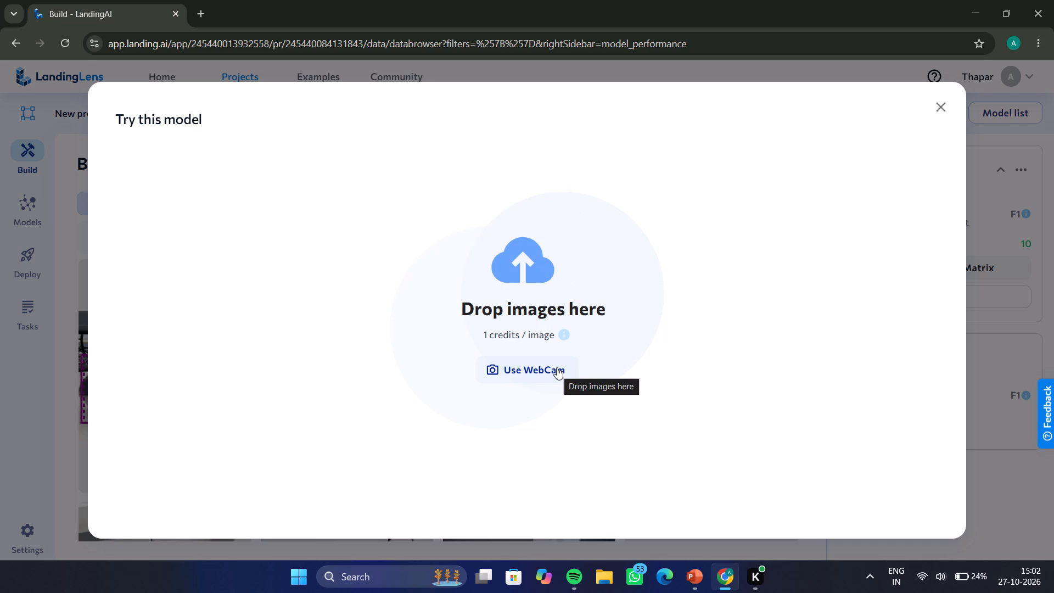
{"action": "left_click", "coordinate": [557, 367]}
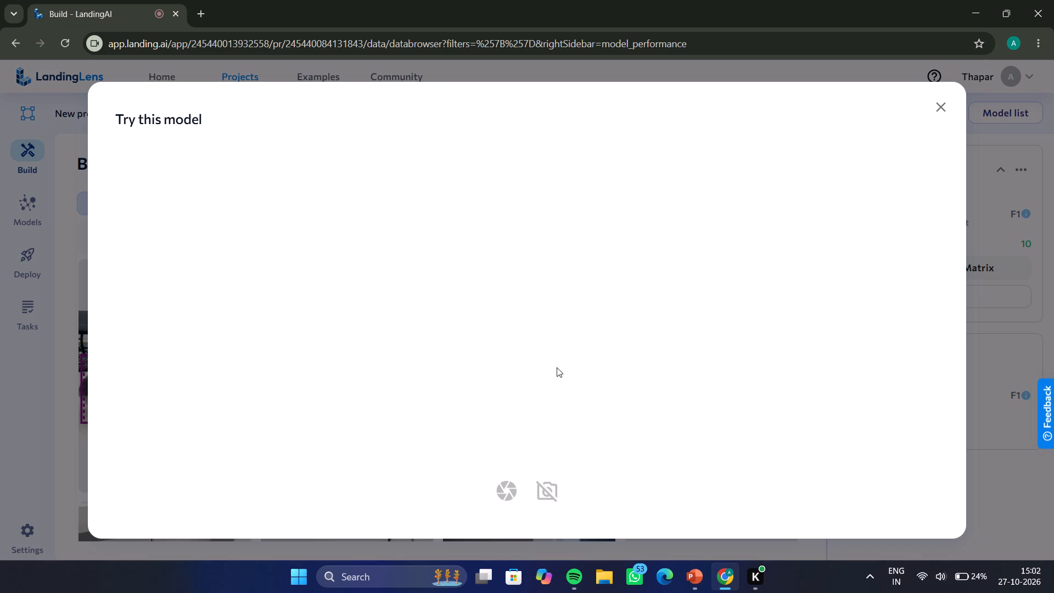
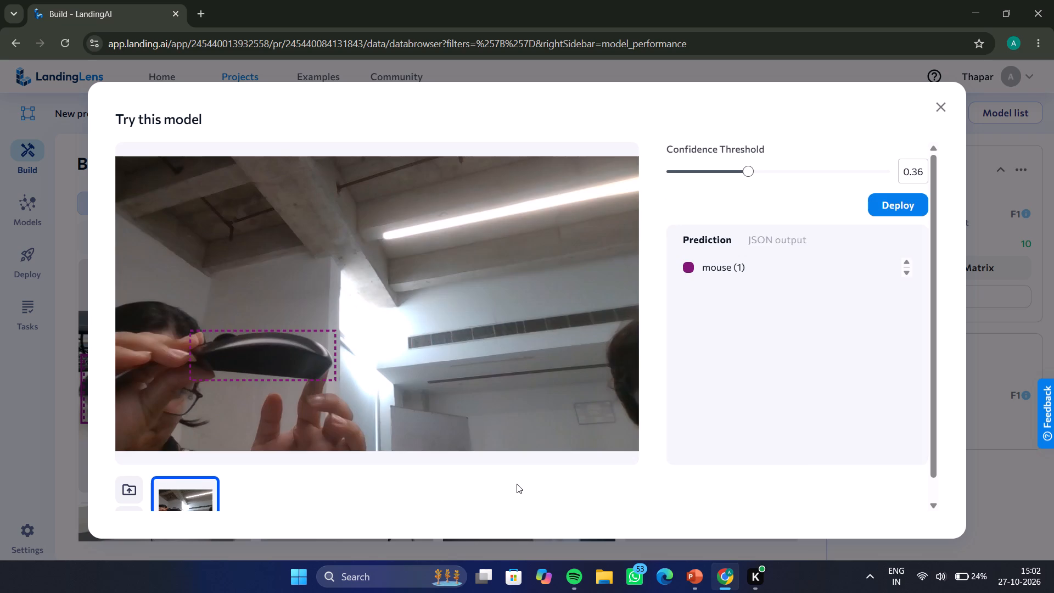
Read the Assignment 9 slides in PowerPoint up to slide 23, and open the deployment options for the tested model in Chrome.
{"action": "left_click", "coordinate": [696, 578]}
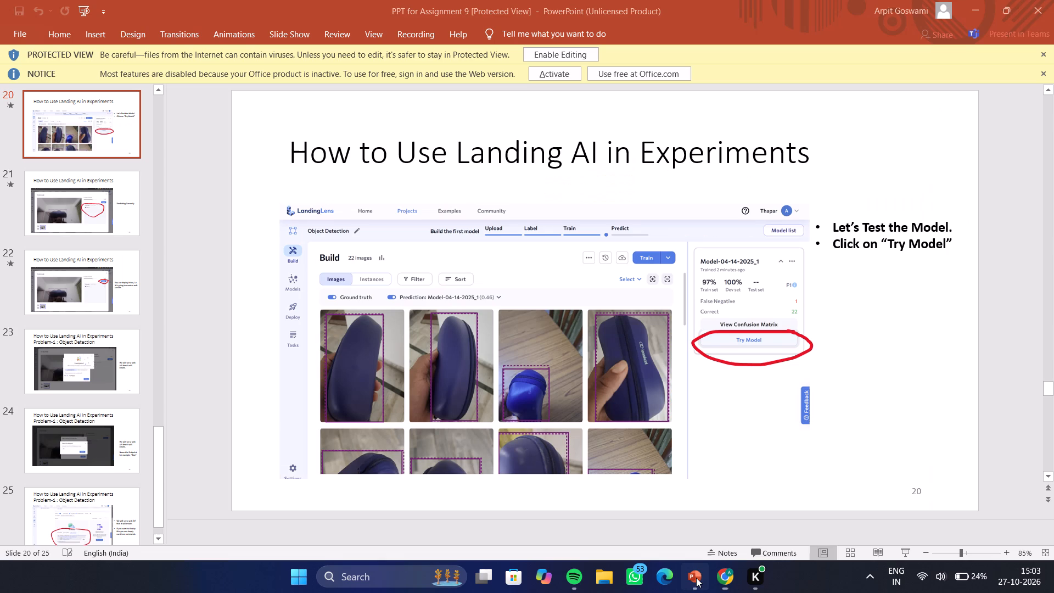
{"action": "key", "text": "Right"}
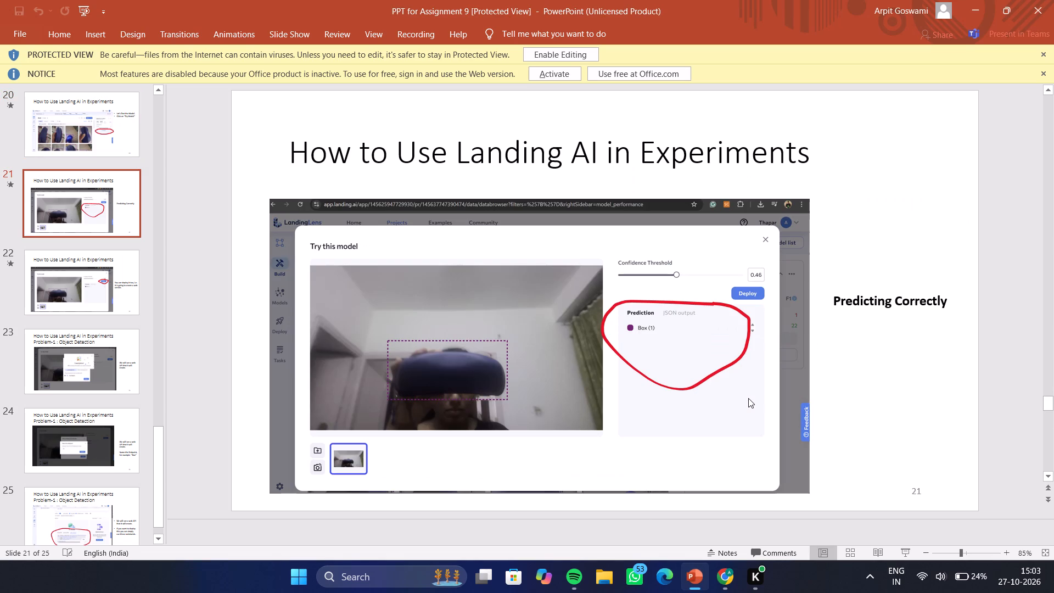
{"action": "key", "text": "Right"}
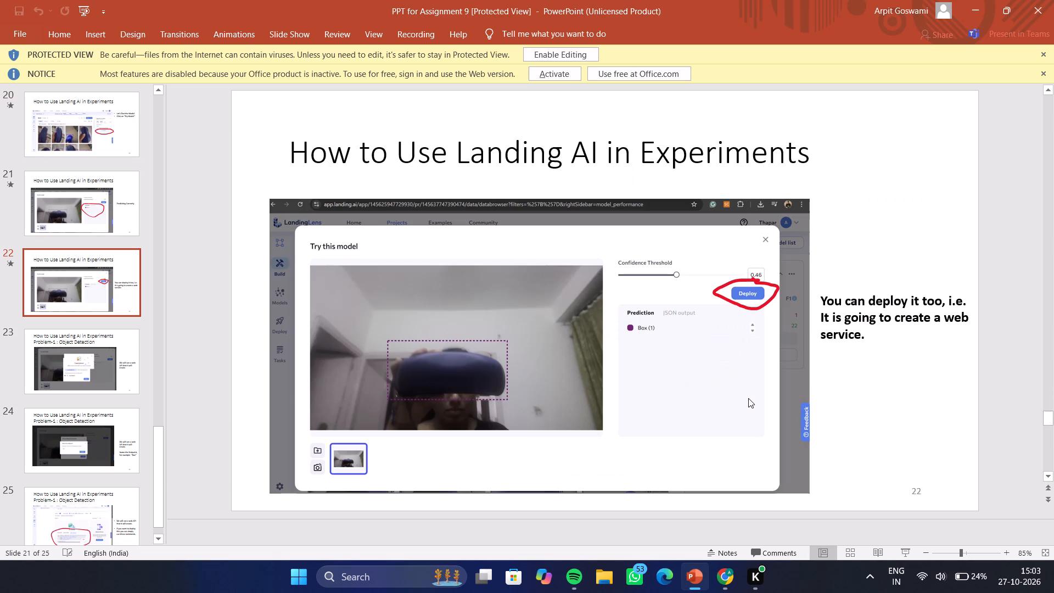
{"action": "key", "text": "Right"}
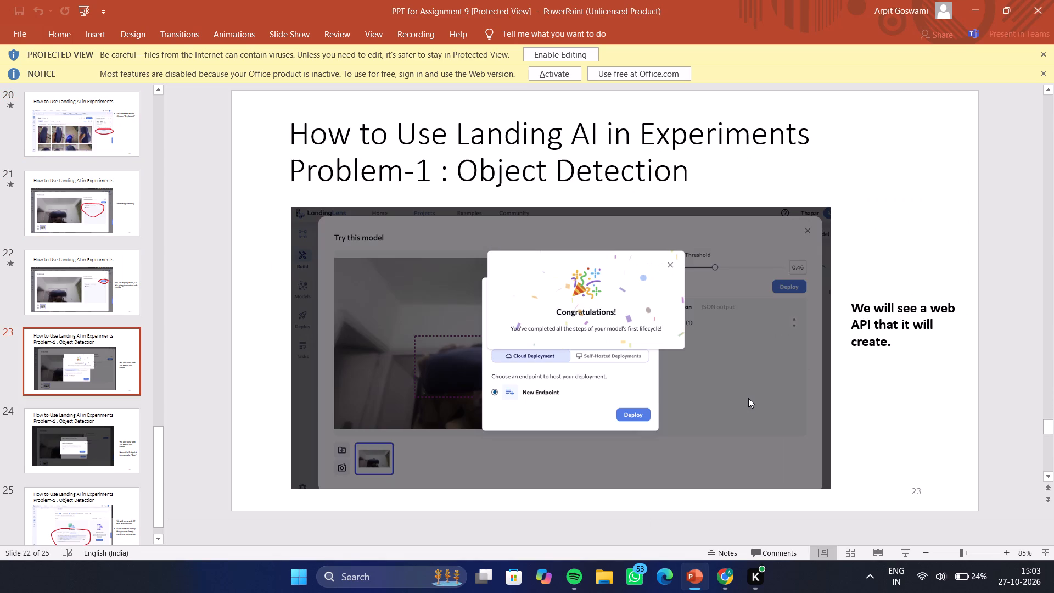
{"action": "left_click", "coordinate": [731, 568]}
{"action": "left_click", "coordinate": [915, 202]}
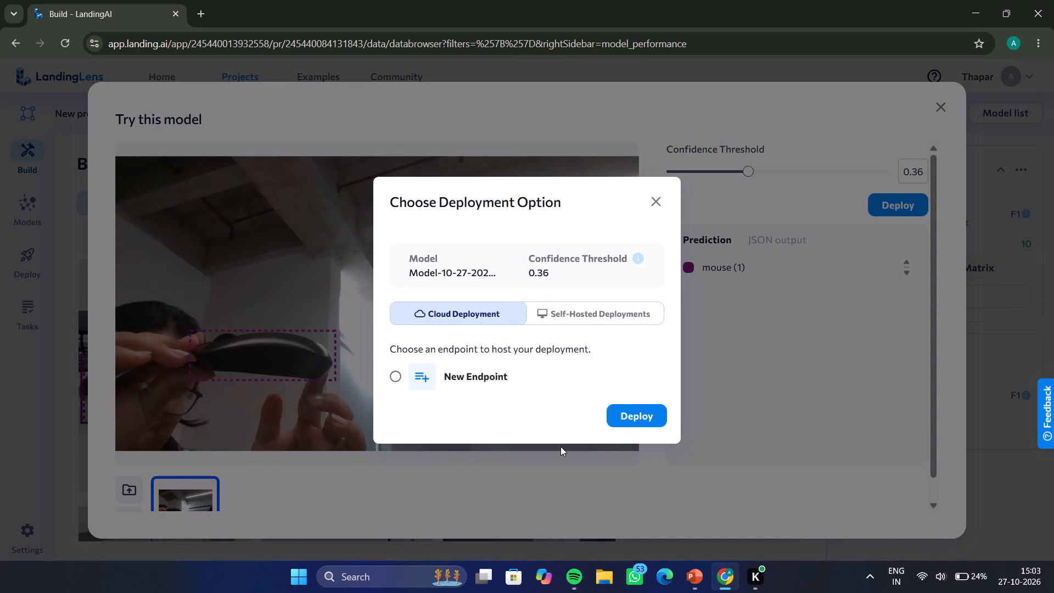
Consult slides 24 and 25 in PowerPoint, and create a new cloud deployment endpoint named mouse for the model in Chrome.
{"action": "left_click", "coordinate": [687, 586]}
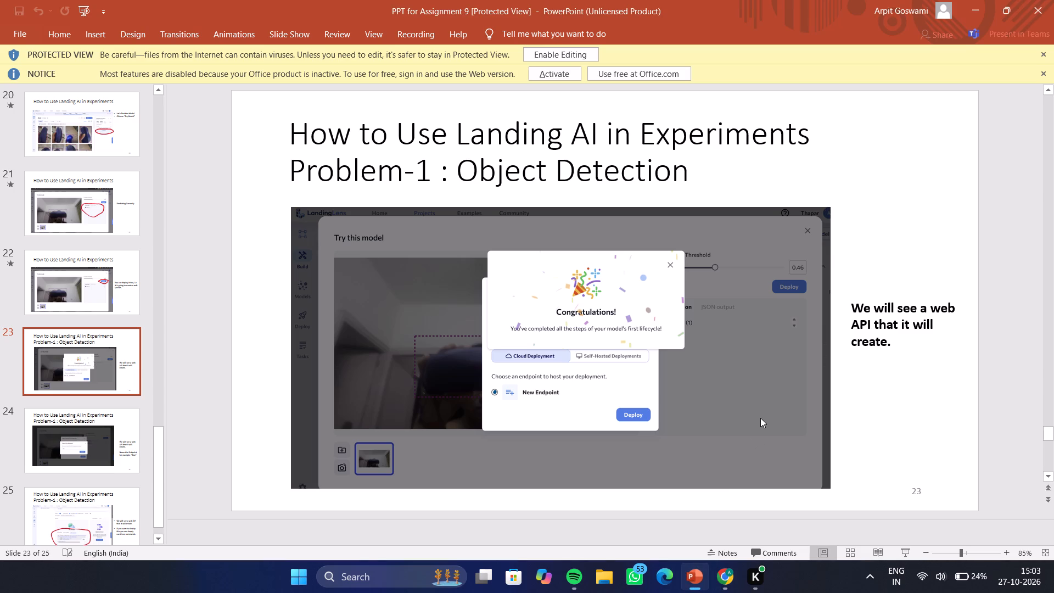
{"action": "key", "text": "Right"}
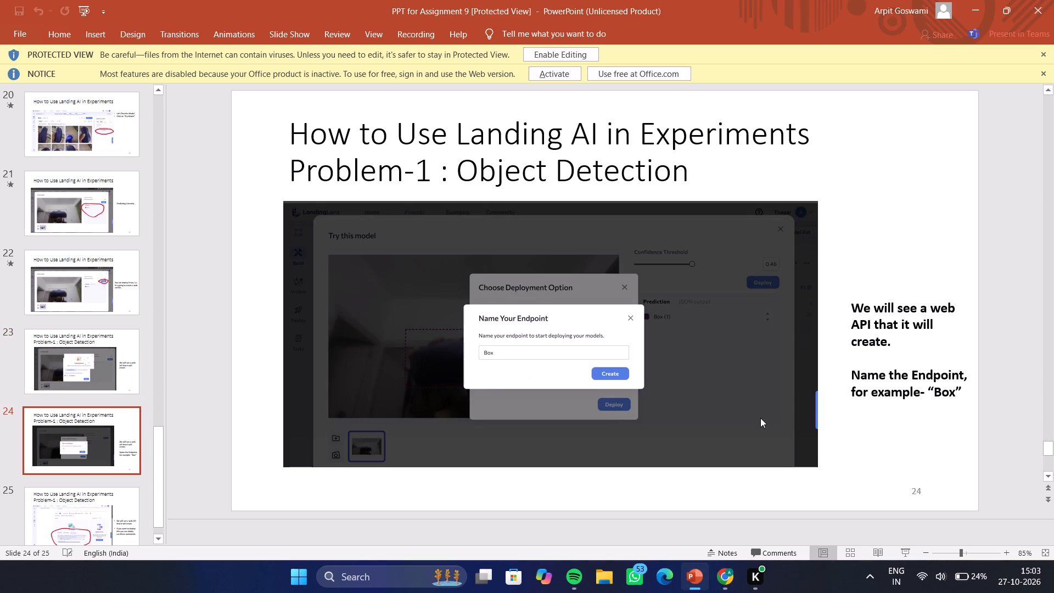
{"action": "key", "text": "Right"}
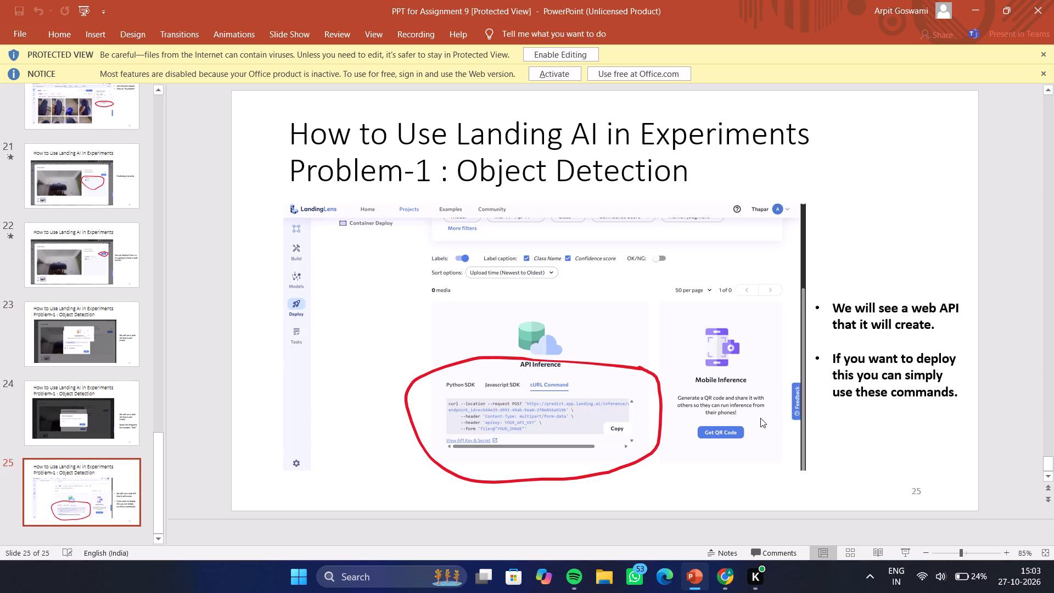
{"action": "key", "text": "Left"}
{"action": "left_click", "coordinate": [733, 569]}
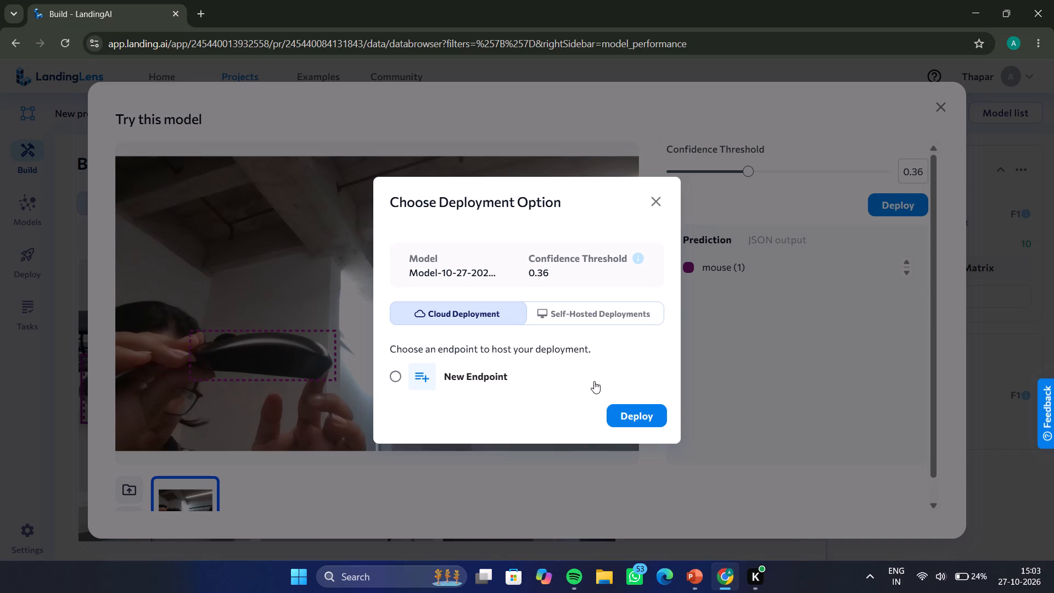
{"action": "left_click", "coordinate": [654, 420]}
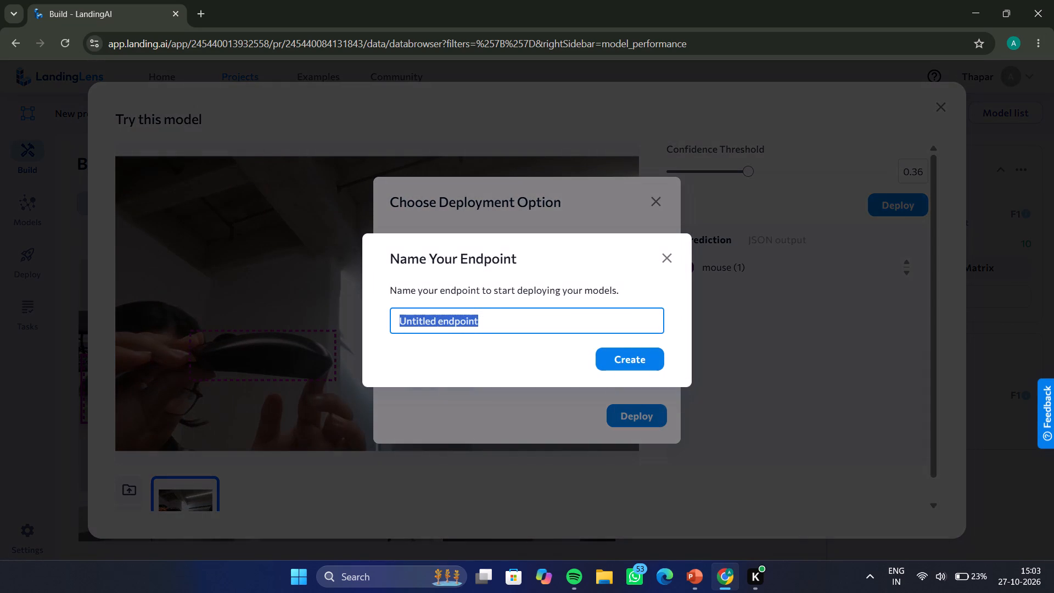
{"action": "left_click", "coordinate": [522, 331]}
{"action": "key", "text": "ctrl+a"}
{"action": "key", "text": "ctrl+BackSpace"}
{"action": "type", "text": "mouse"}
{"action": "key", "text": "Return"}
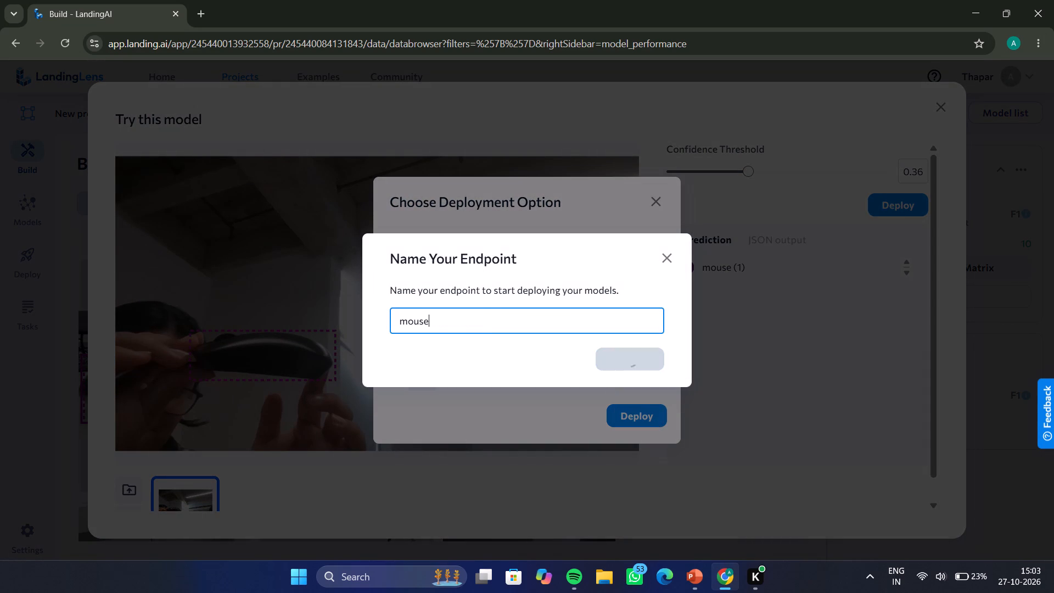
Review slide 25 in PowerPoint, and examine the cURL command for API inference on the mouse endpoint in Chrome.
{"action": "left_click", "coordinate": [695, 575]}
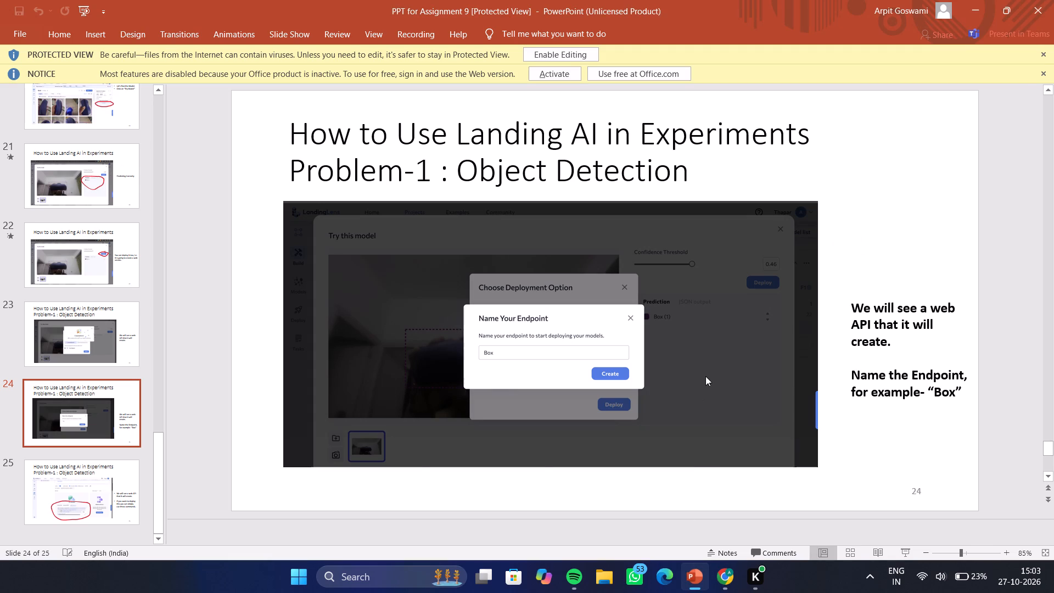
{"action": "key", "text": "Right"}
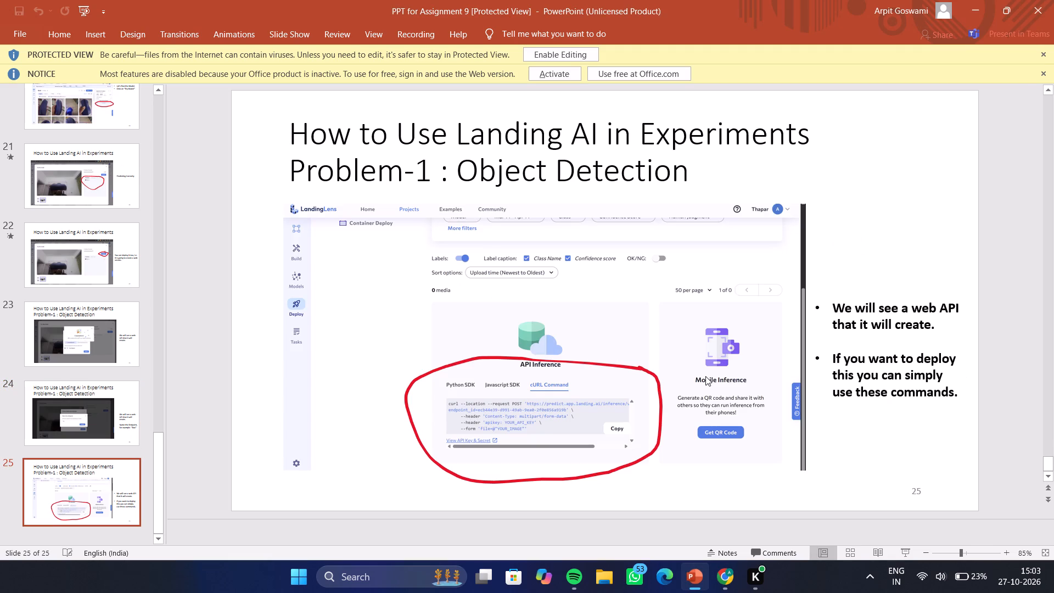
{"action": "key", "text": "Right"}
{"action": "key", "text": "Right"}
{"action": "key", "text": "Right"}
{"action": "left_click", "coordinate": [728, 588]}
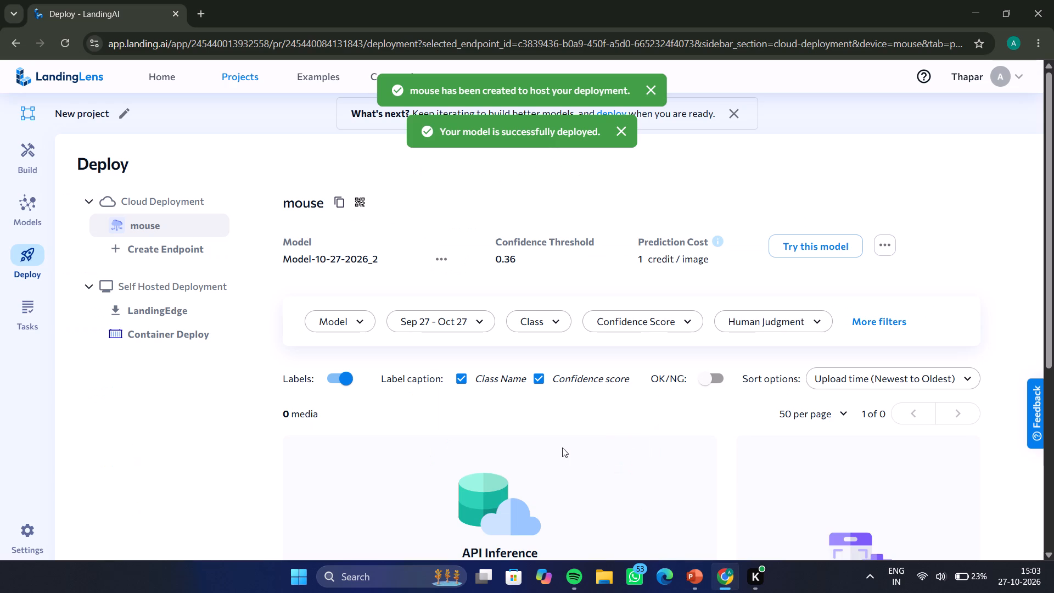
{"action": "scroll", "coordinate": [562, 447], "scroll_direction": "down", "scroll_amount": 4}
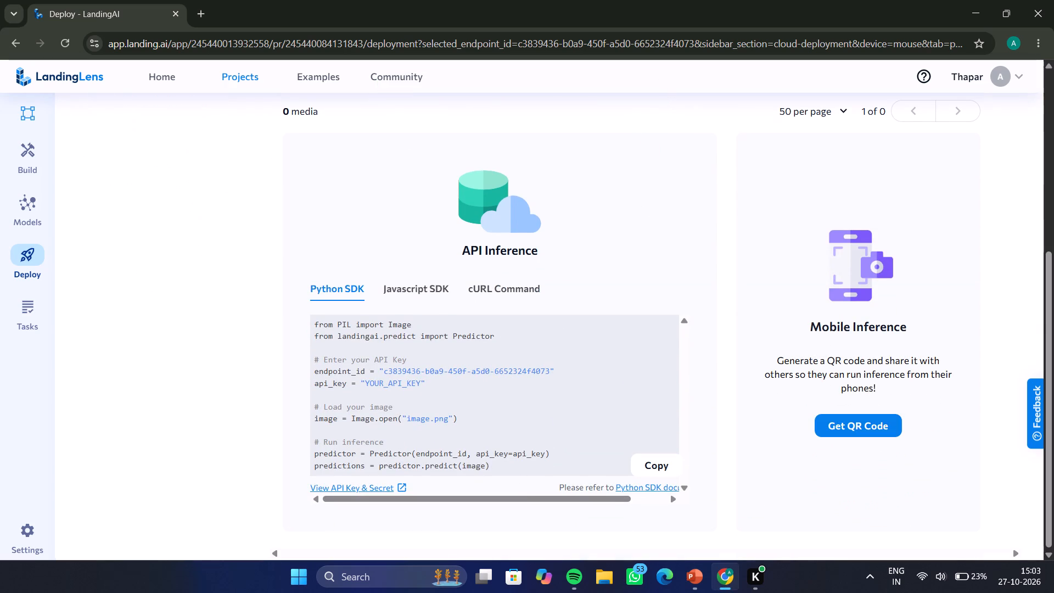
{"action": "left_click", "coordinate": [485, 287]}
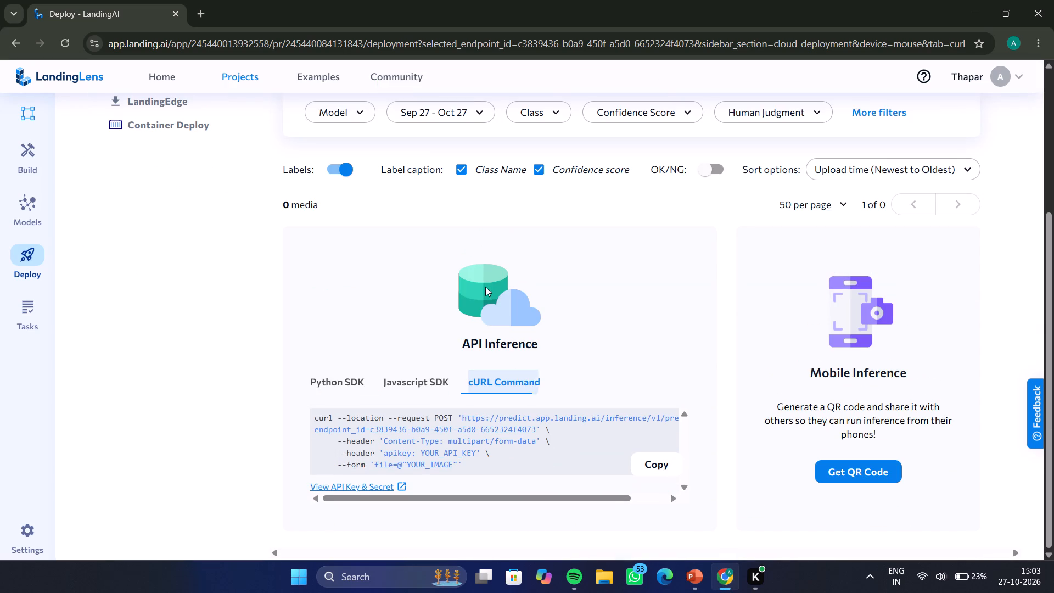
{"action": "scroll", "coordinate": [451, 468], "scroll_direction": "down", "scroll_amount": 2}
{"action": "scroll", "coordinate": [475, 448], "scroll_direction": "left", "scroll_amount": 2}
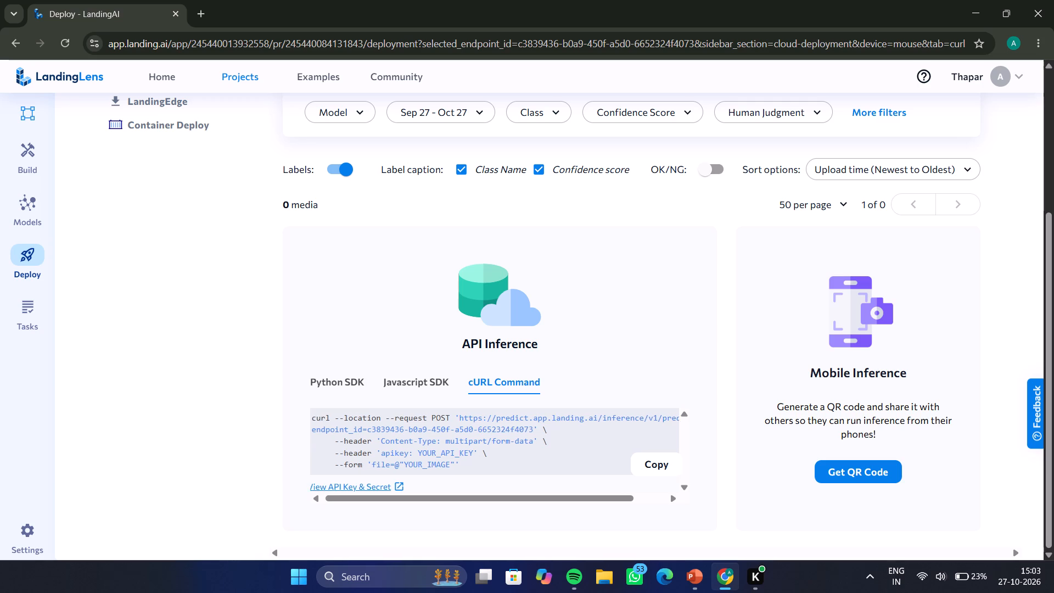
{"action": "scroll", "coordinate": [475, 448], "scroll_direction": "left", "scroll_amount": 7}
{"action": "scroll", "coordinate": [475, 448], "scroll_direction": "right", "scroll_amount": 3}
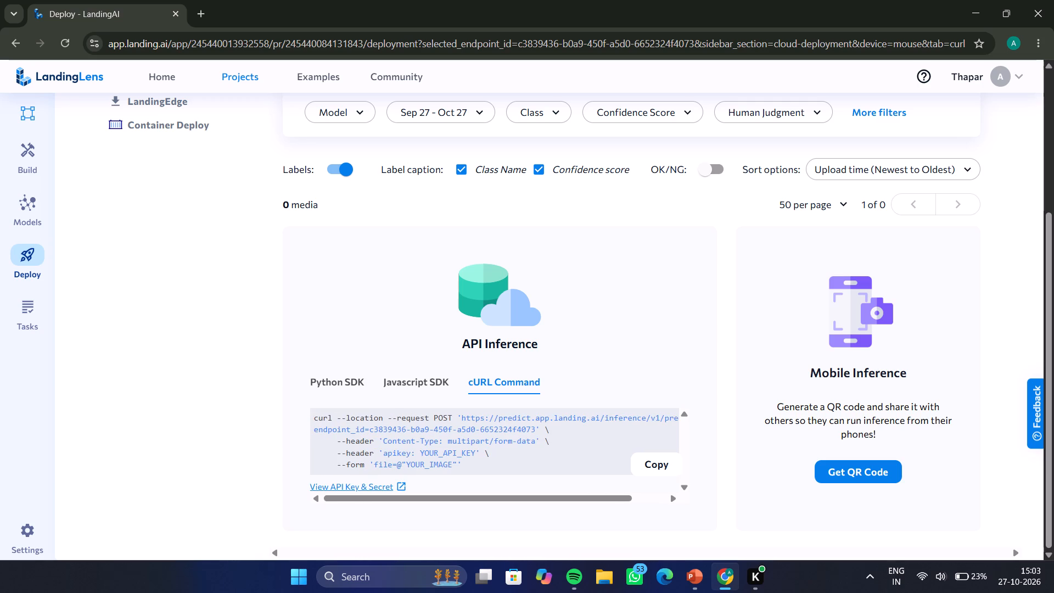
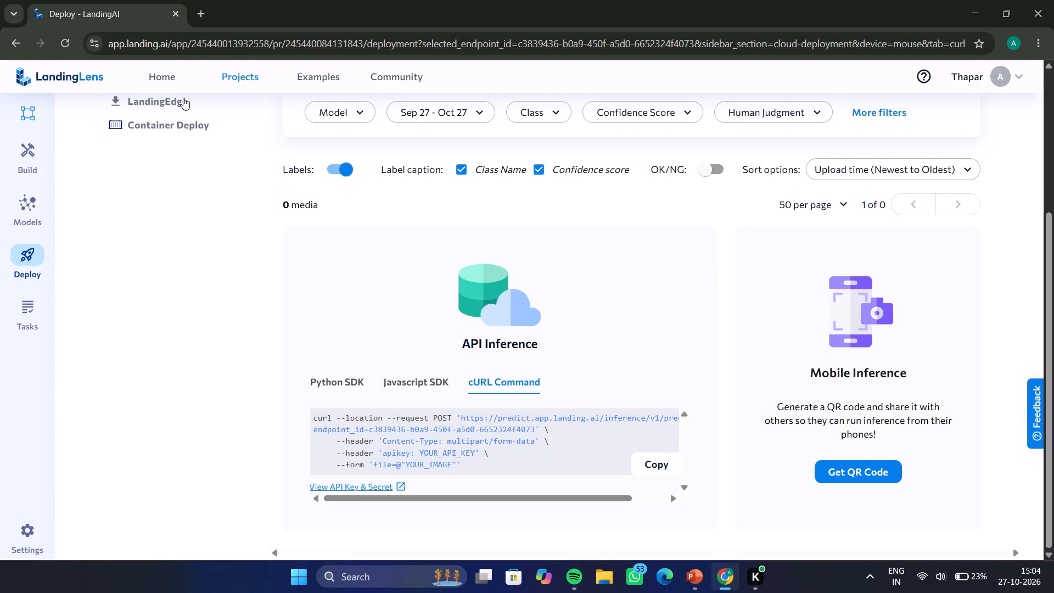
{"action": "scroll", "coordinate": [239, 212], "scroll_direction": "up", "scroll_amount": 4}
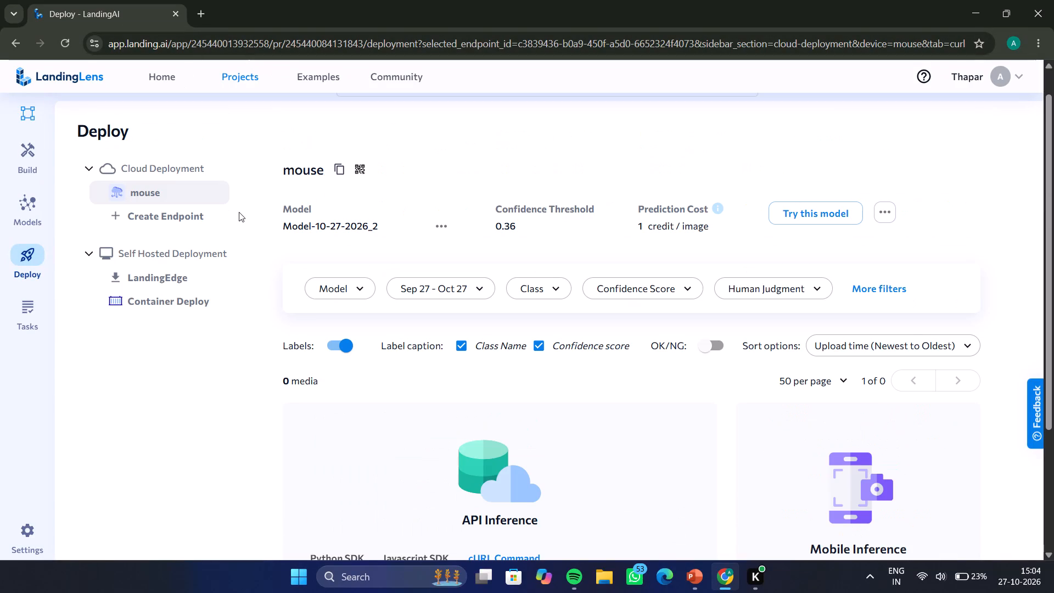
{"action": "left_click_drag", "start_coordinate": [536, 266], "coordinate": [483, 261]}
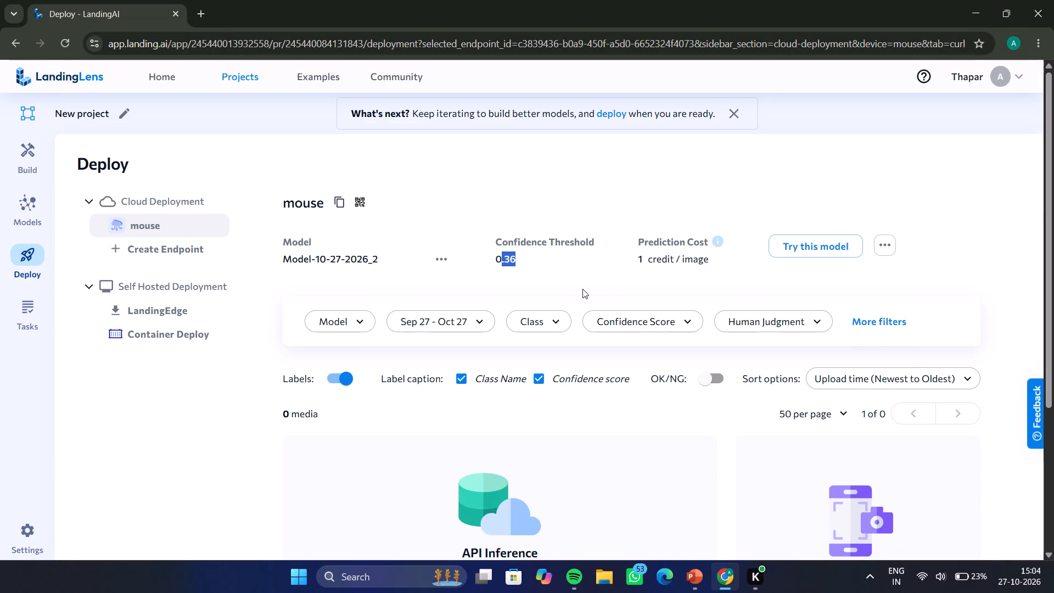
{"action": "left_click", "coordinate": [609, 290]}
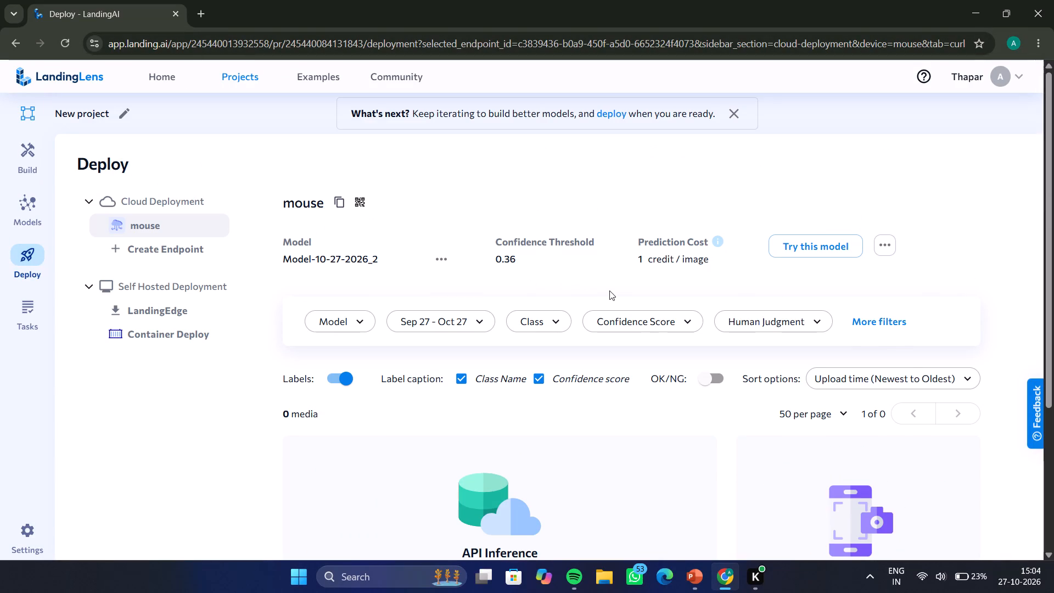
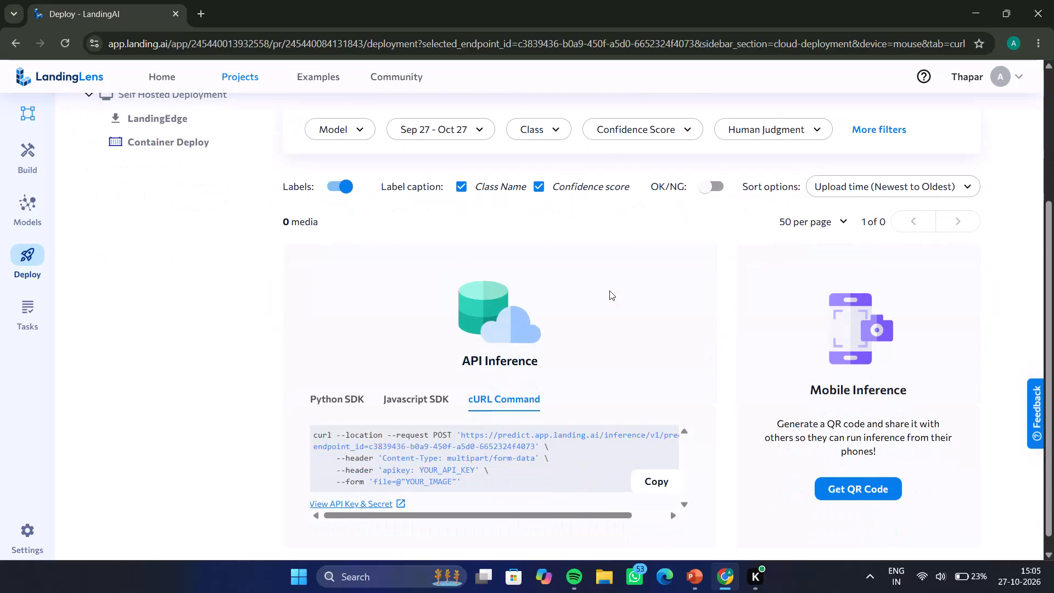
Leave the mouse endpoint's deployment page for the home page and create a new project.
{"action": "scroll", "coordinate": [609, 290], "scroll_direction": "up", "scroll_amount": 1}
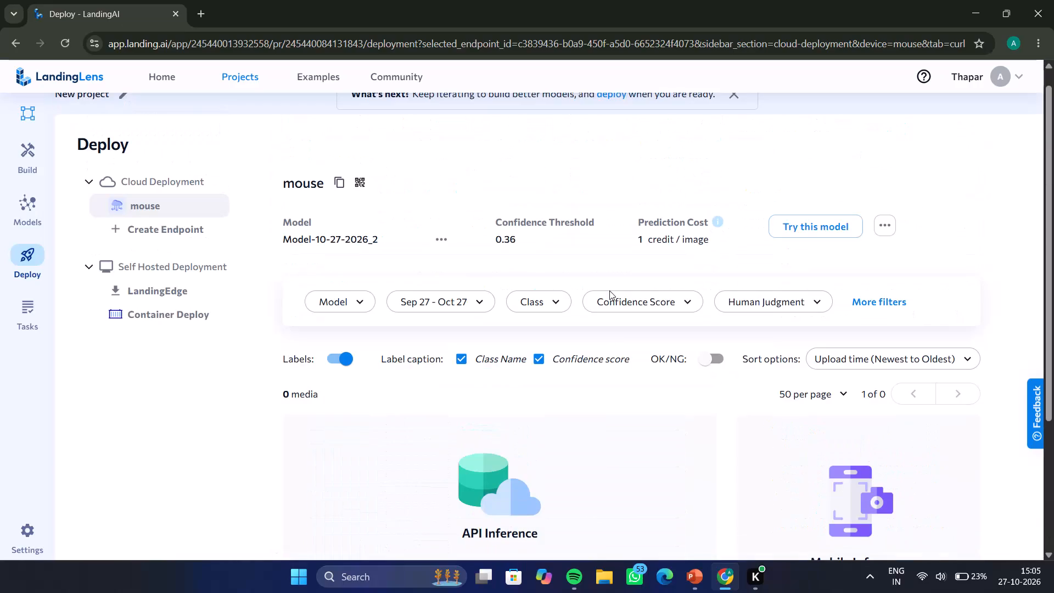
{"action": "scroll", "coordinate": [609, 290], "scroll_direction": "up", "scroll_amount": 1}
{"action": "left_click", "coordinate": [180, 80]}
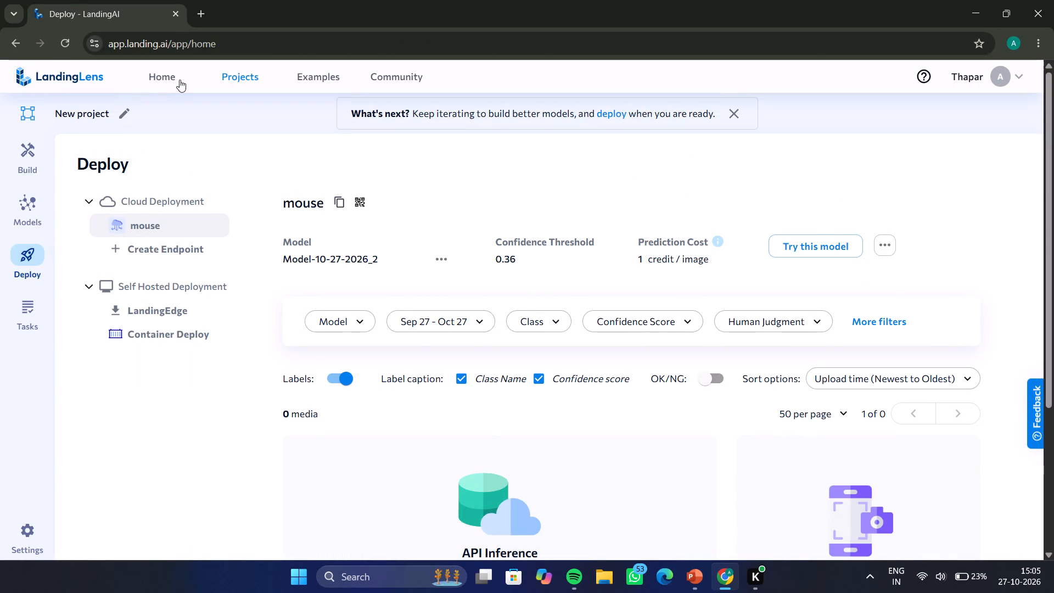
{"action": "scroll", "coordinate": [377, 482], "scroll_direction": "down", "scroll_amount": 3}
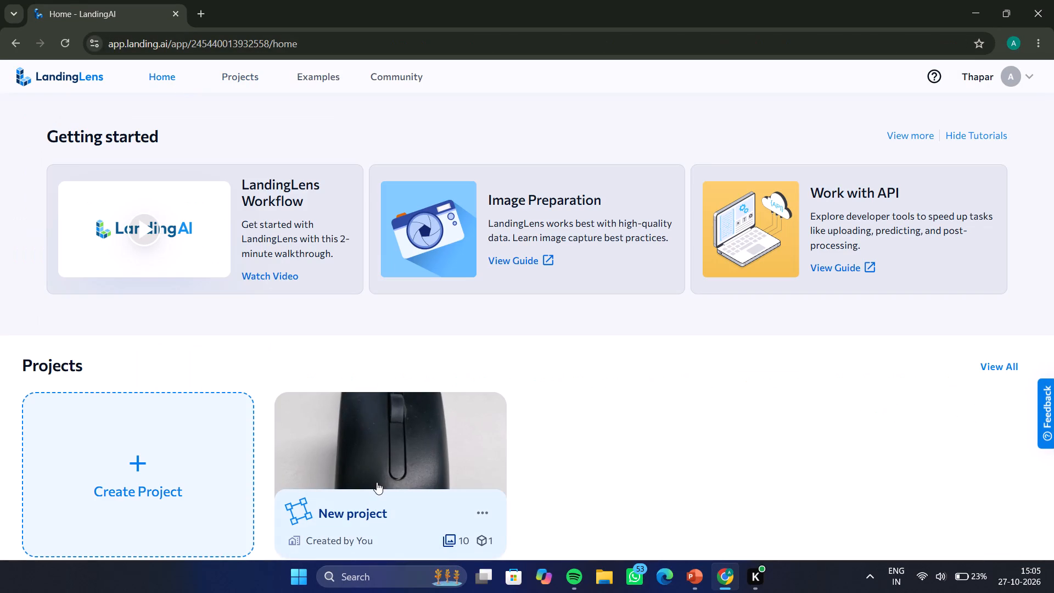
{"action": "left_click", "coordinate": [102, 475]}
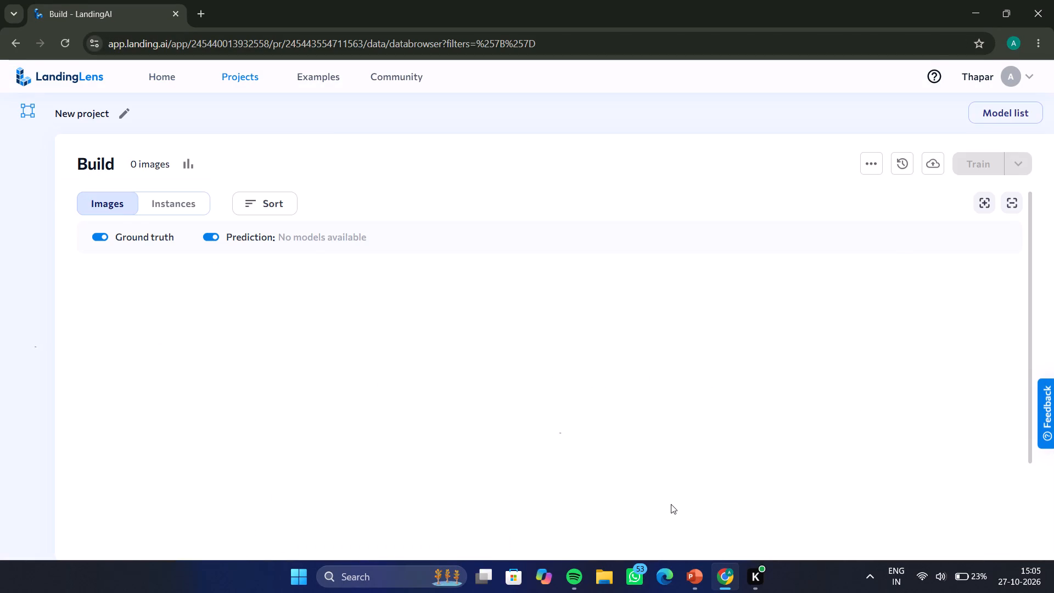
Switch to PowerPoint and close the Assignment 9 presentation.
{"action": "left_click", "coordinate": [703, 586]}
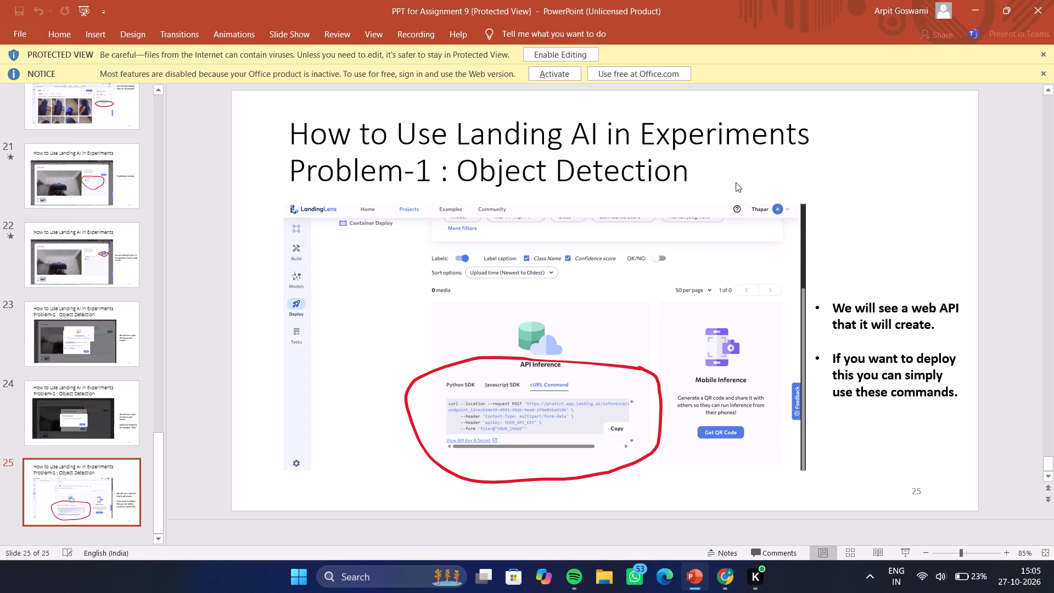
{"action": "left_click", "coordinate": [1034, 11]}
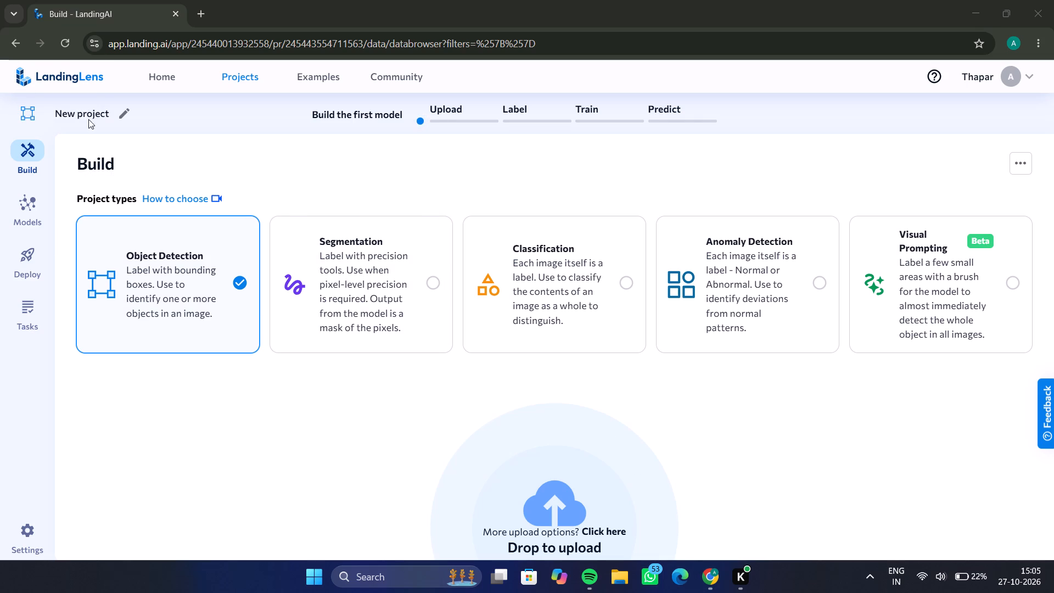
Return from the empty project to the home page, open the existing mouse project and look through its labelled images and predictions.
{"action": "left_click", "coordinate": [10, 46]}
{"action": "left_click", "coordinate": [321, 427]}
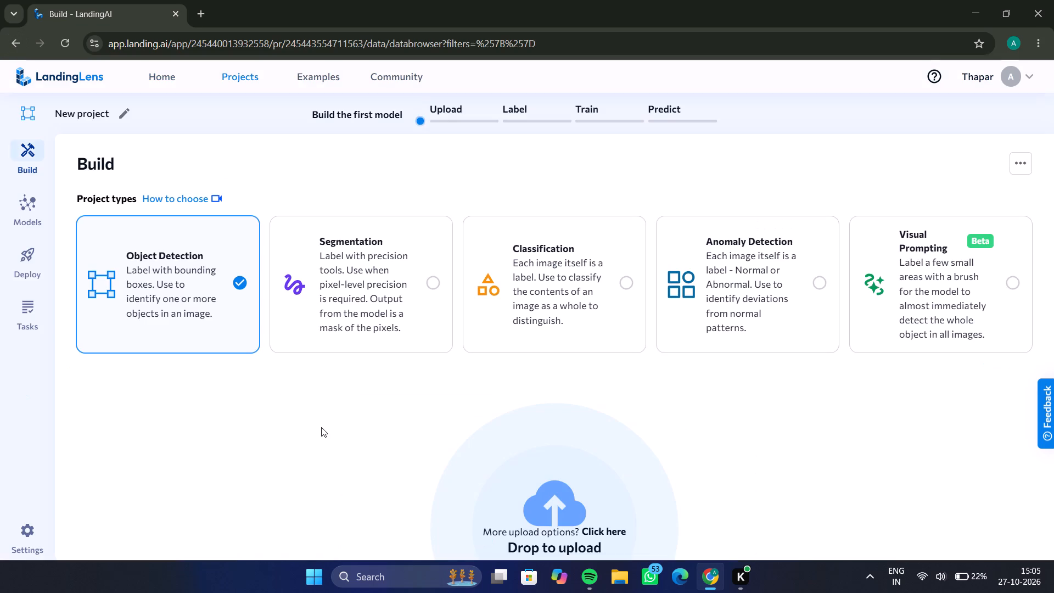
{"action": "left_click", "coordinate": [14, 38]}
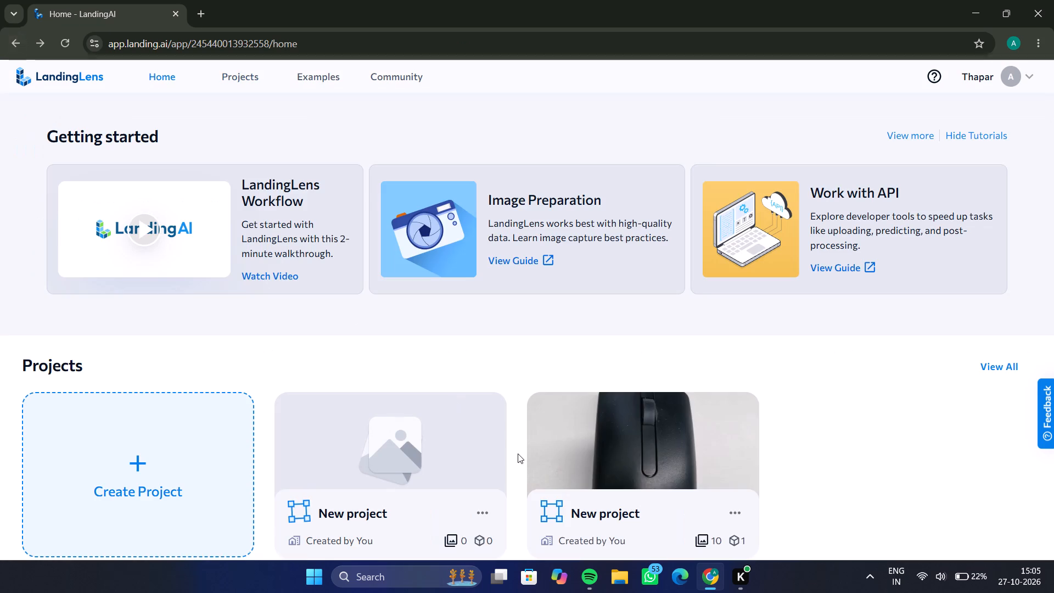
{"action": "left_click", "coordinate": [591, 466]}
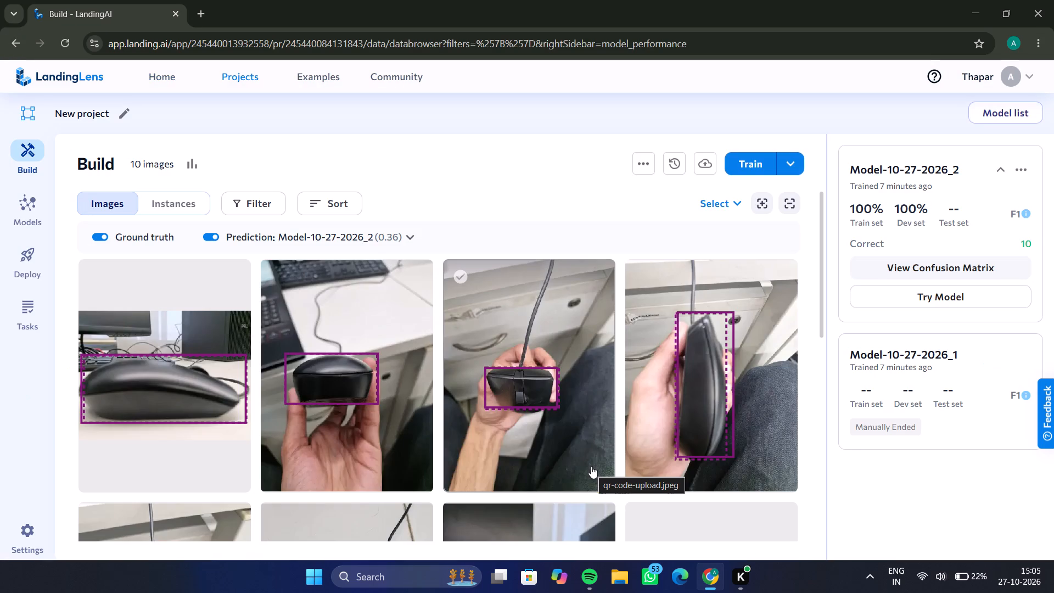
{"action": "scroll", "coordinate": [591, 466], "scroll_direction": "down", "scroll_amount": 2}
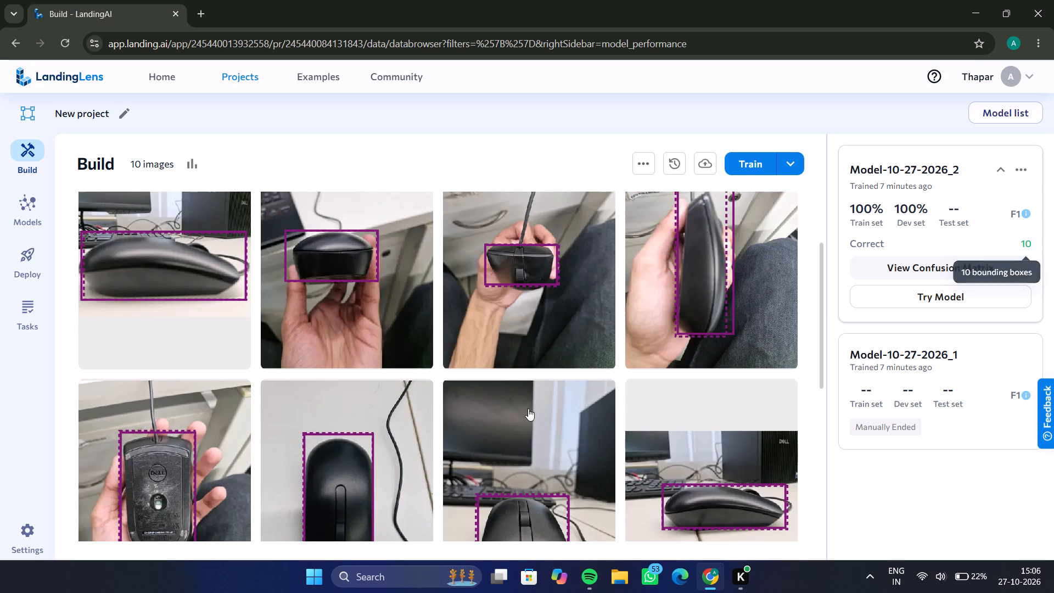
{"action": "scroll", "coordinate": [438, 457], "scroll_direction": "down", "scroll_amount": 2}
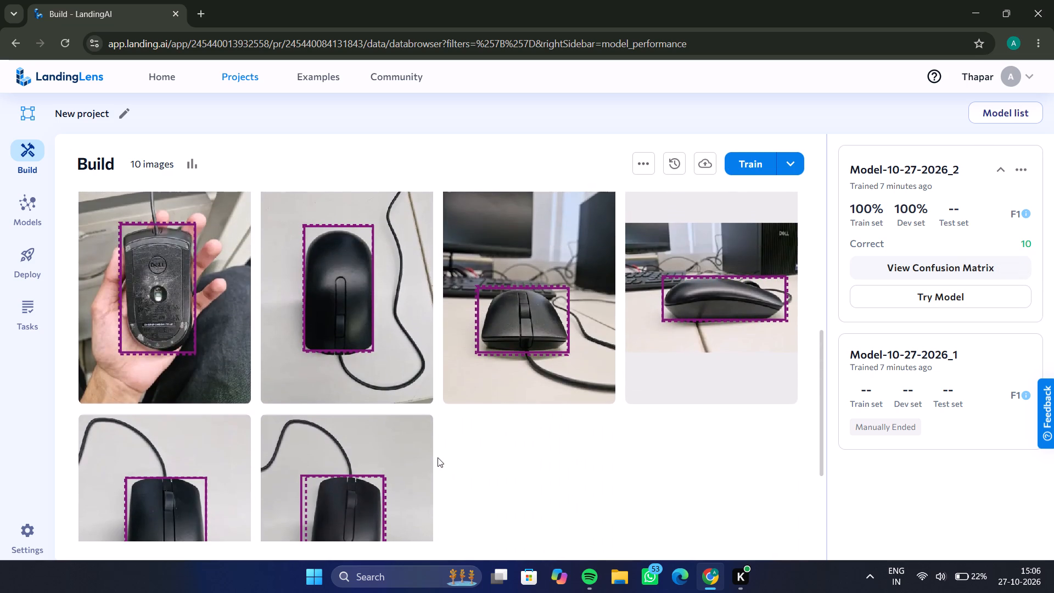
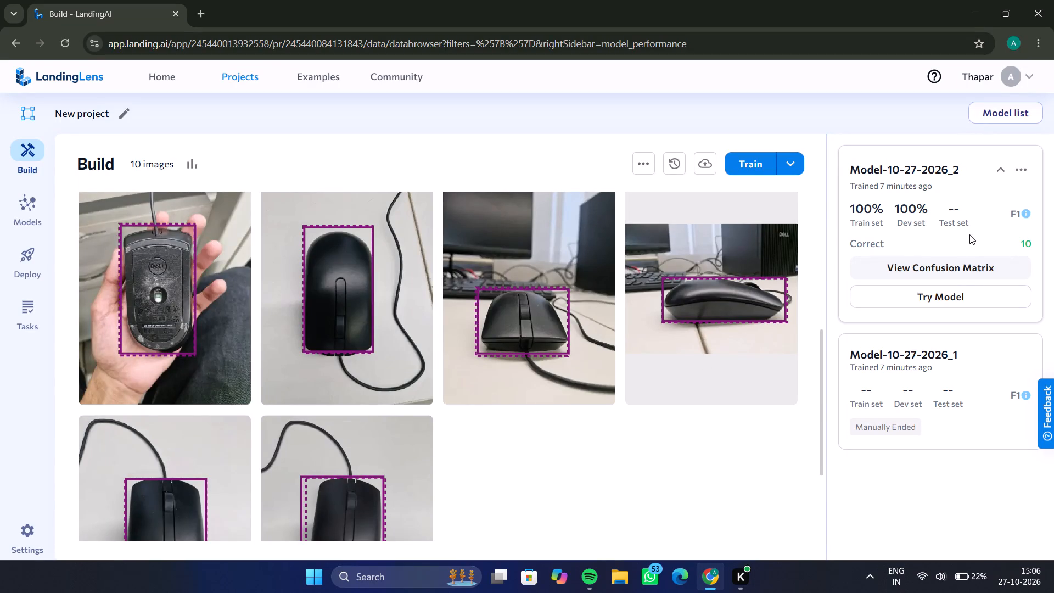
Open the confusion matrix of Model-10-27-2026_2 and examine its full performance report.
{"action": "left_click", "coordinate": [968, 268]}
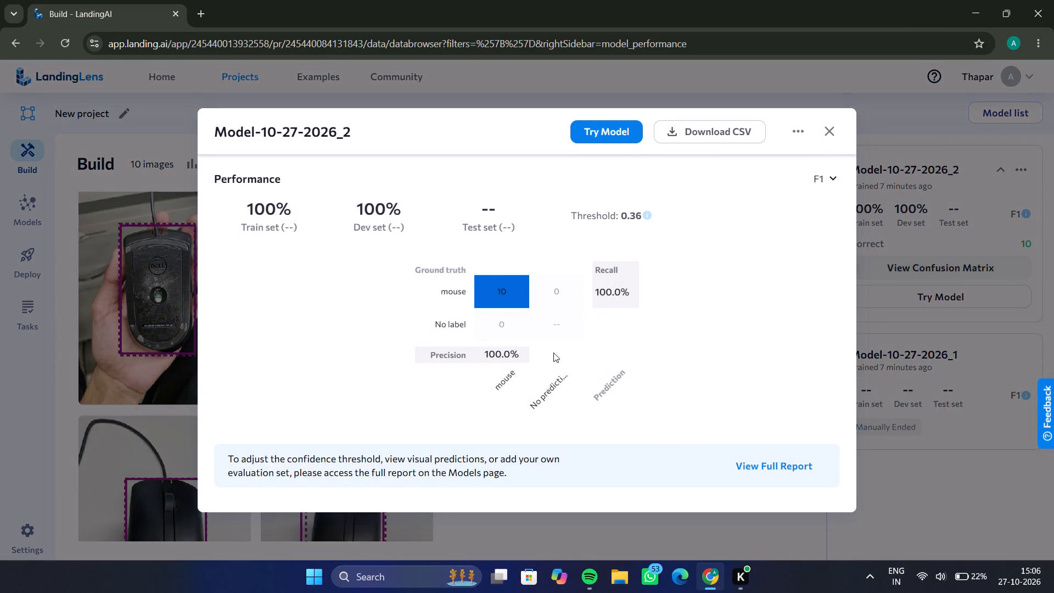
{"action": "left_click", "coordinate": [766, 467]}
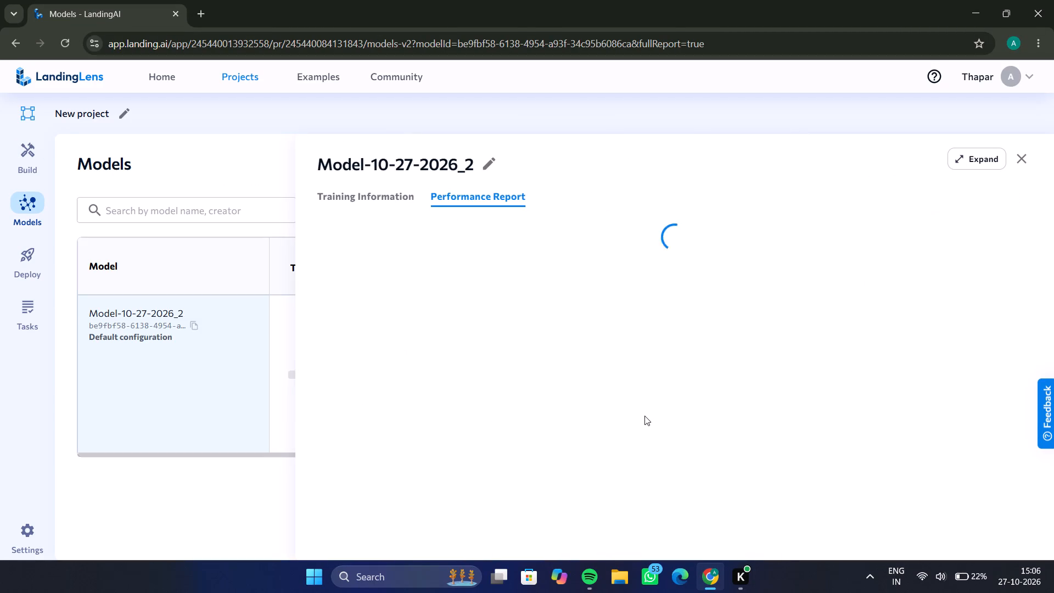
{"action": "scroll", "coordinate": [644, 416], "scroll_direction": "down", "scroll_amount": 3}
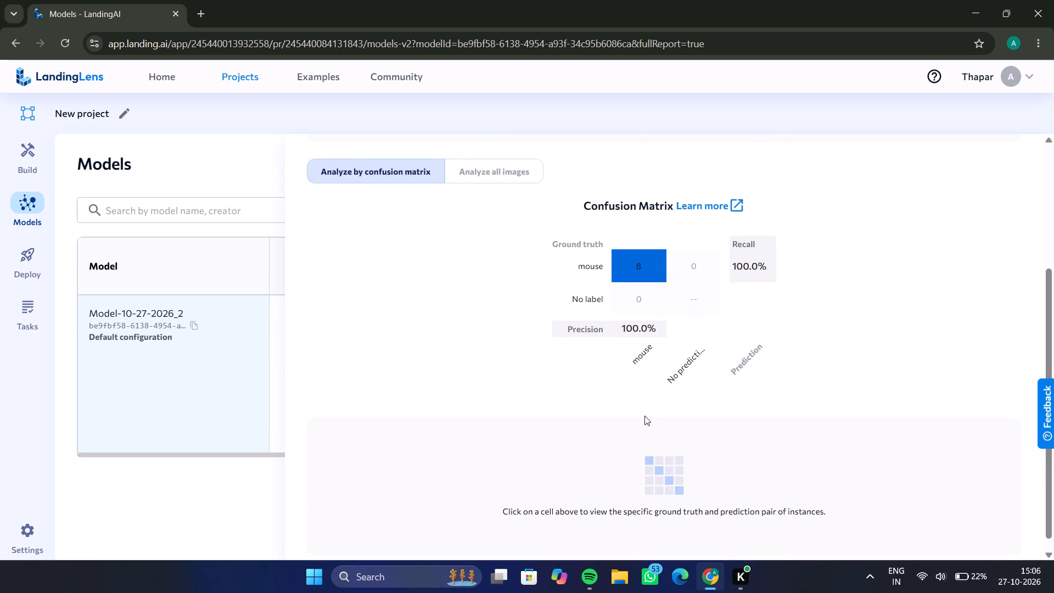
{"action": "scroll", "coordinate": [644, 416], "scroll_direction": "down", "scroll_amount": 6}
{"action": "scroll", "coordinate": [608, 256], "scroll_direction": "right", "scroll_amount": 4}
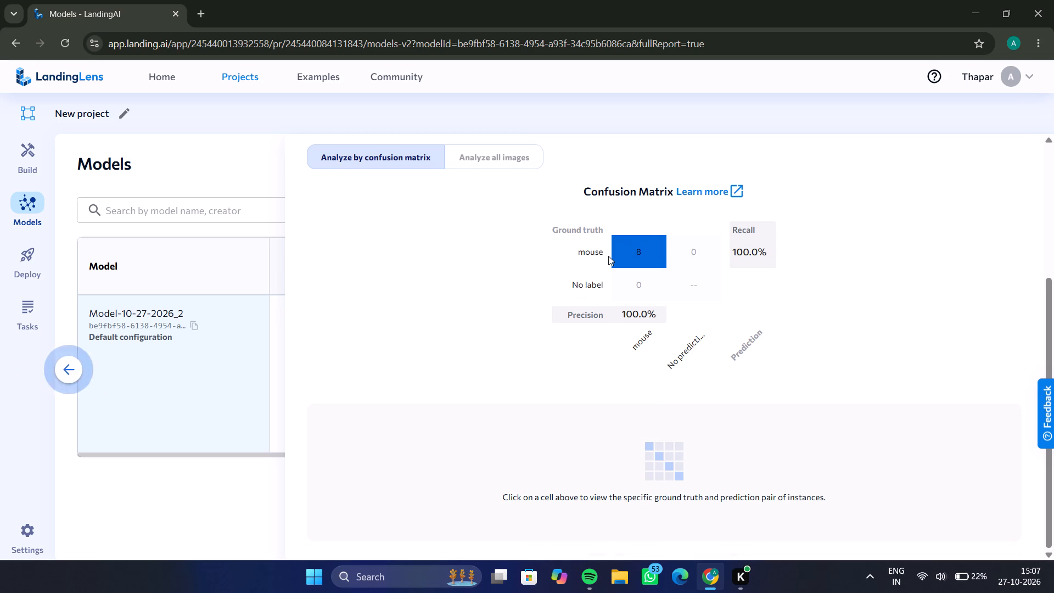
Analyze all images in the performance report, comparing each image's ground truth with its prediction.
{"action": "left_click", "coordinate": [496, 162]}
{"action": "scroll", "coordinate": [718, 381], "scroll_direction": "down", "scroll_amount": 1}
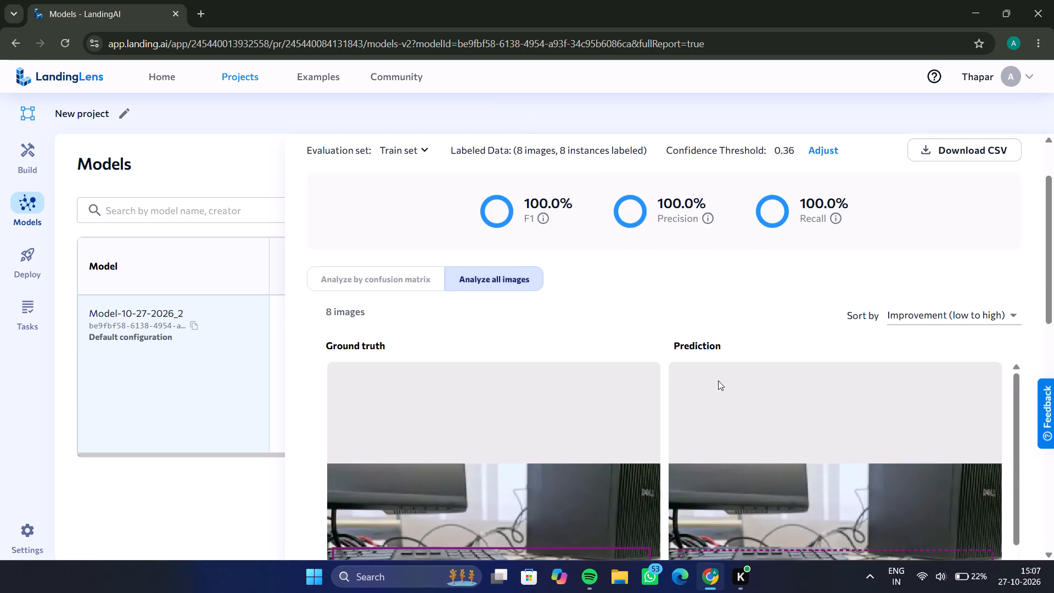
{"action": "scroll", "coordinate": [718, 381], "scroll_direction": "down", "scroll_amount": 3}
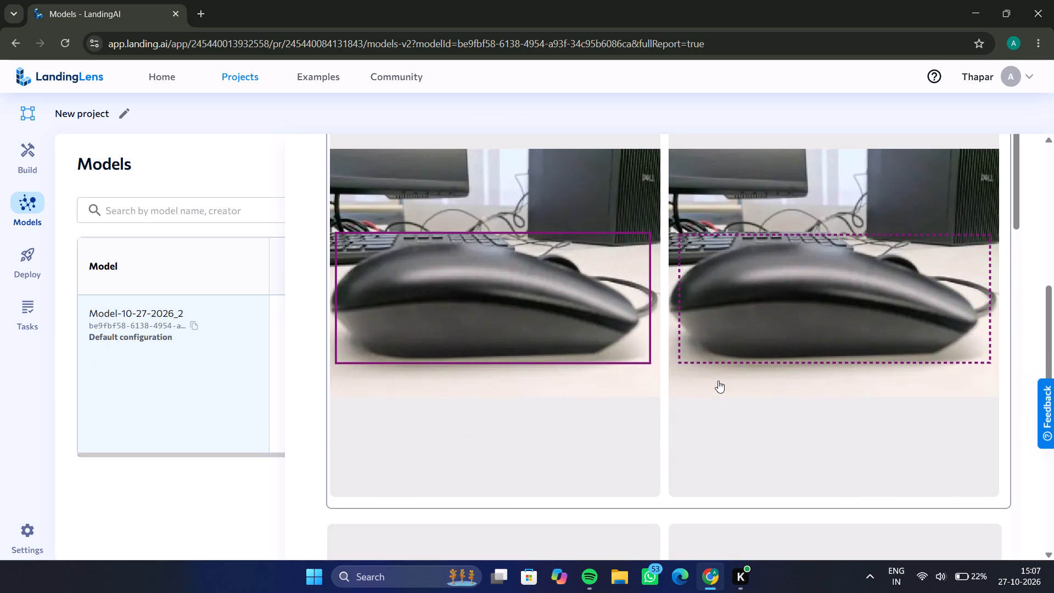
{"action": "scroll", "coordinate": [718, 381], "scroll_direction": "down", "scroll_amount": 16}
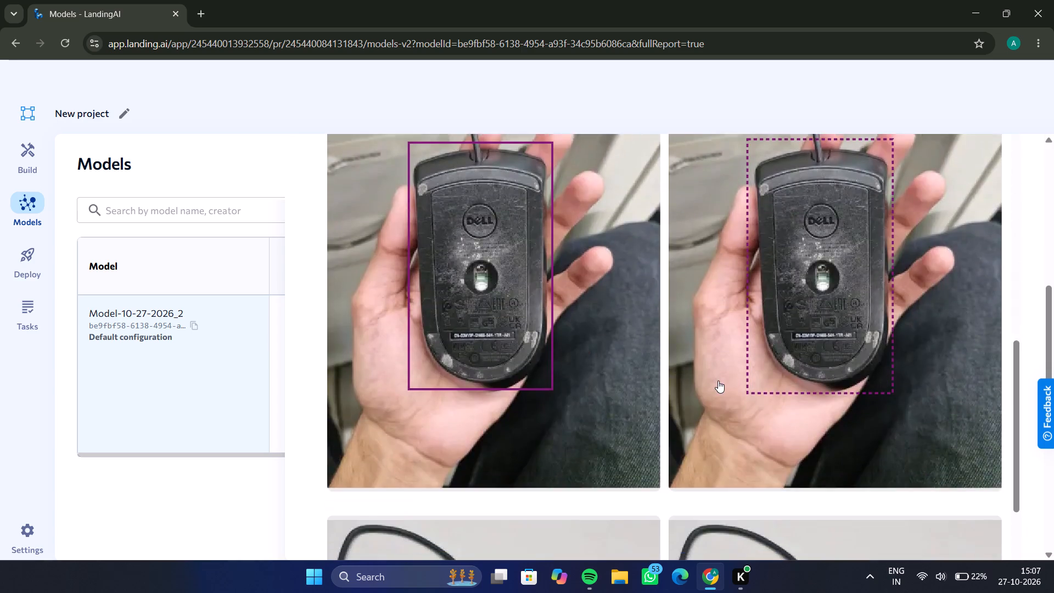
{"action": "scroll", "coordinate": [718, 381], "scroll_direction": "down", "scroll_amount": 12}
Leave the performance report and go back through the Build page to the home page.
{"action": "scroll", "coordinate": [718, 381], "scroll_direction": "right", "scroll_amount": 9}
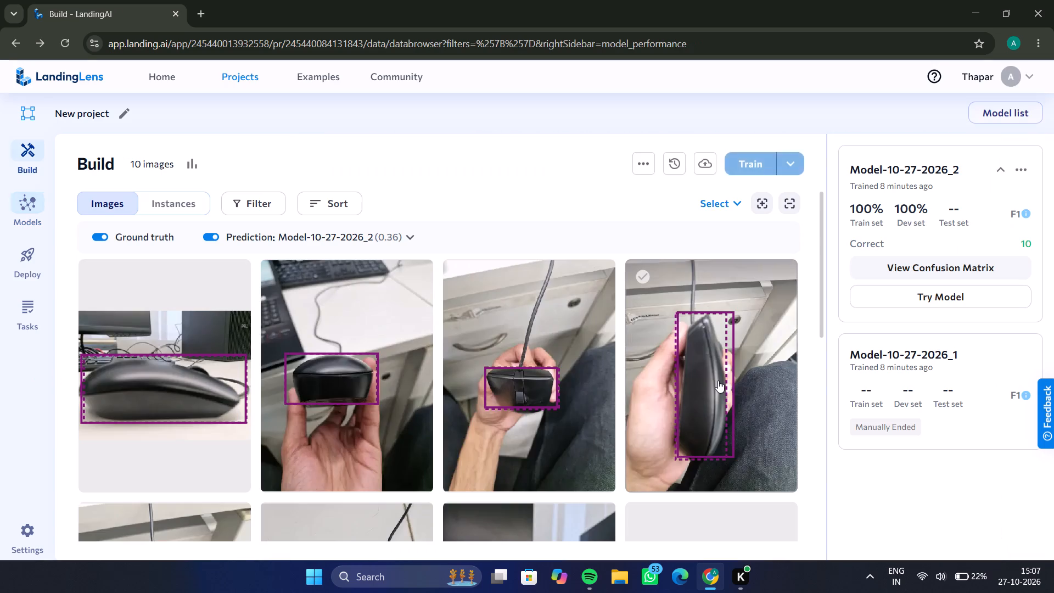
{"action": "scroll", "coordinate": [718, 381], "scroll_direction": "right", "scroll_amount": 13}
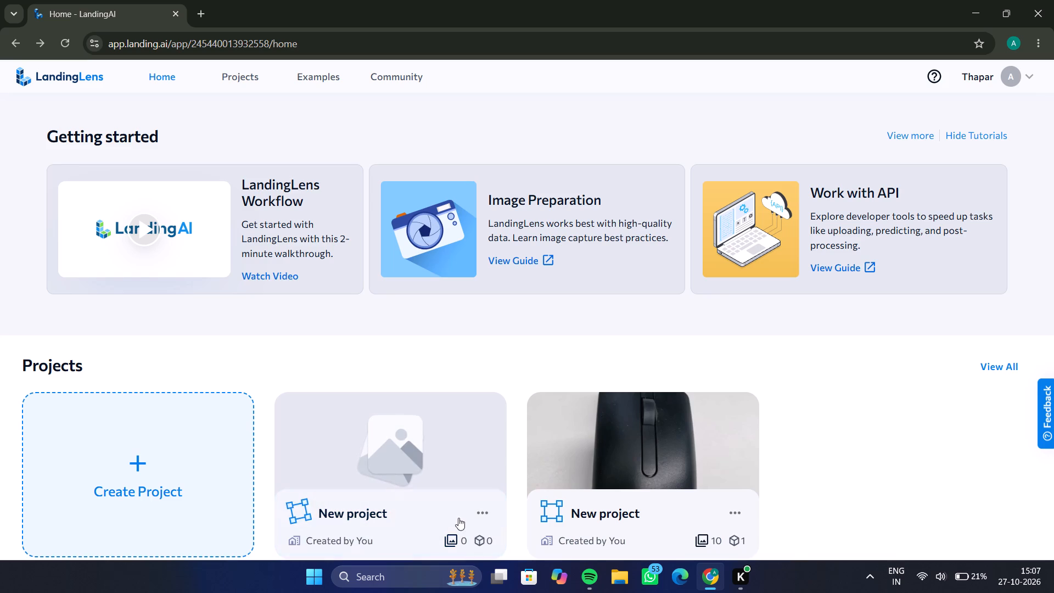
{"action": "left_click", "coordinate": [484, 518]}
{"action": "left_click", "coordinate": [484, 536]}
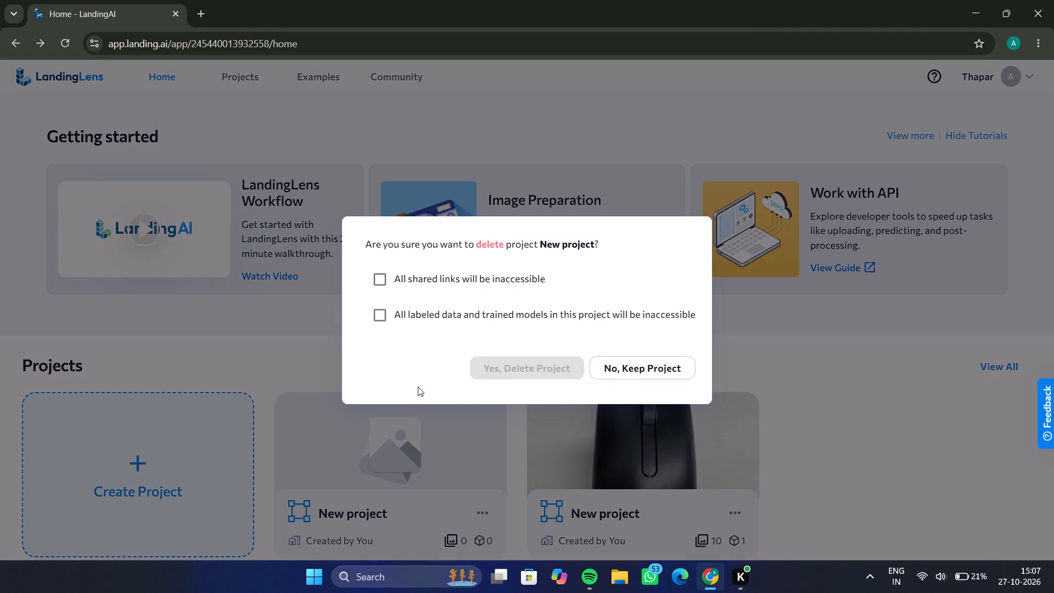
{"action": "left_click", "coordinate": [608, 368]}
Delete the empty New project that has no images, acknowledging the loss of shared links, labeled data and trained models.
{"action": "left_click", "coordinate": [481, 513]}
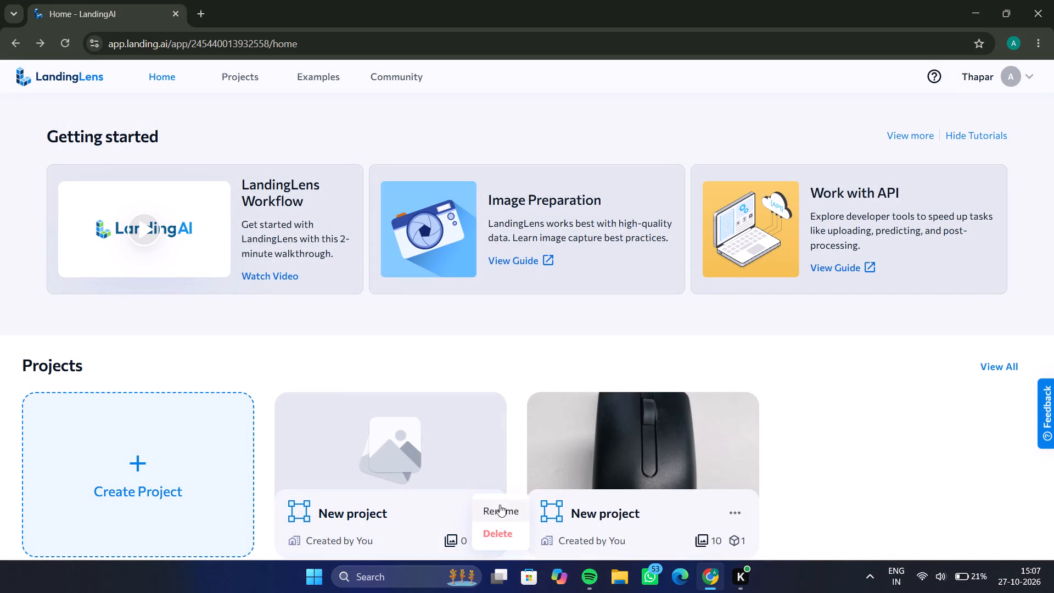
{"action": "left_click", "coordinate": [500, 535]}
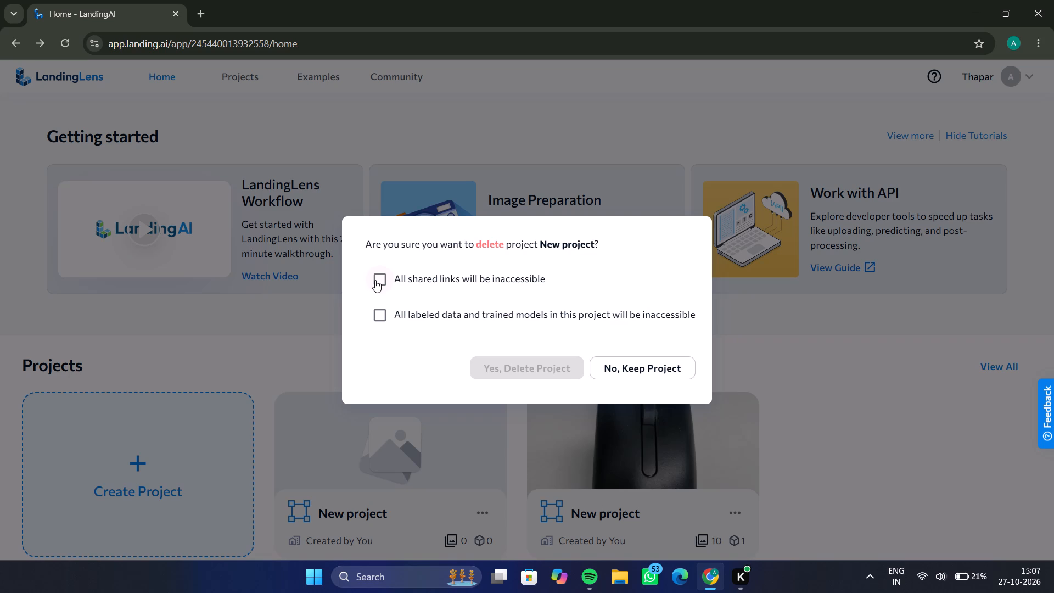
{"action": "left_click", "coordinate": [375, 280]}
{"action": "left_click", "coordinate": [384, 313]}
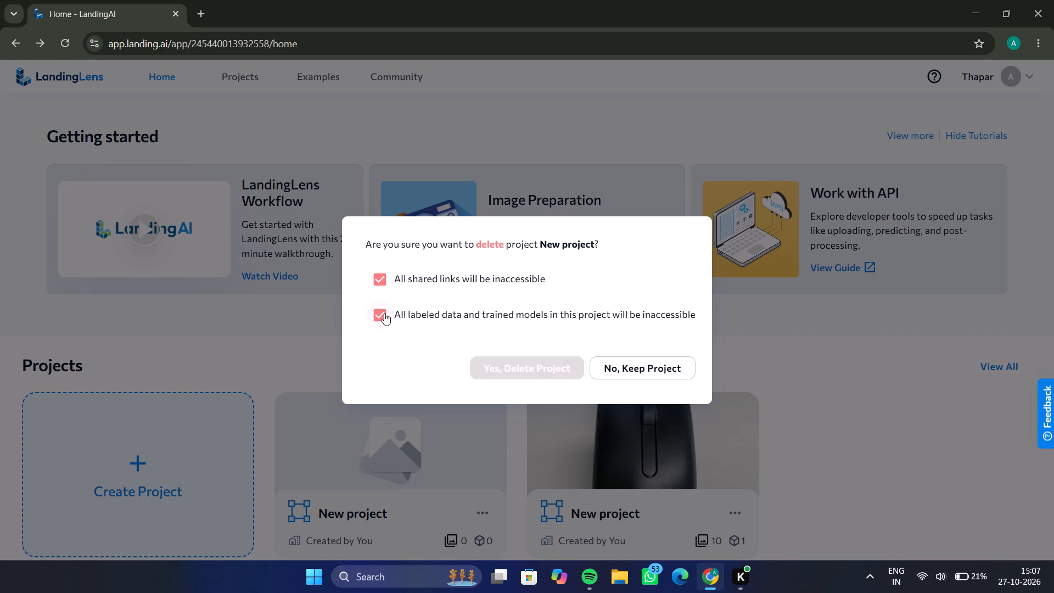
{"action": "left_click", "coordinate": [509, 372]}
{"action": "left_click", "coordinate": [501, 366]}
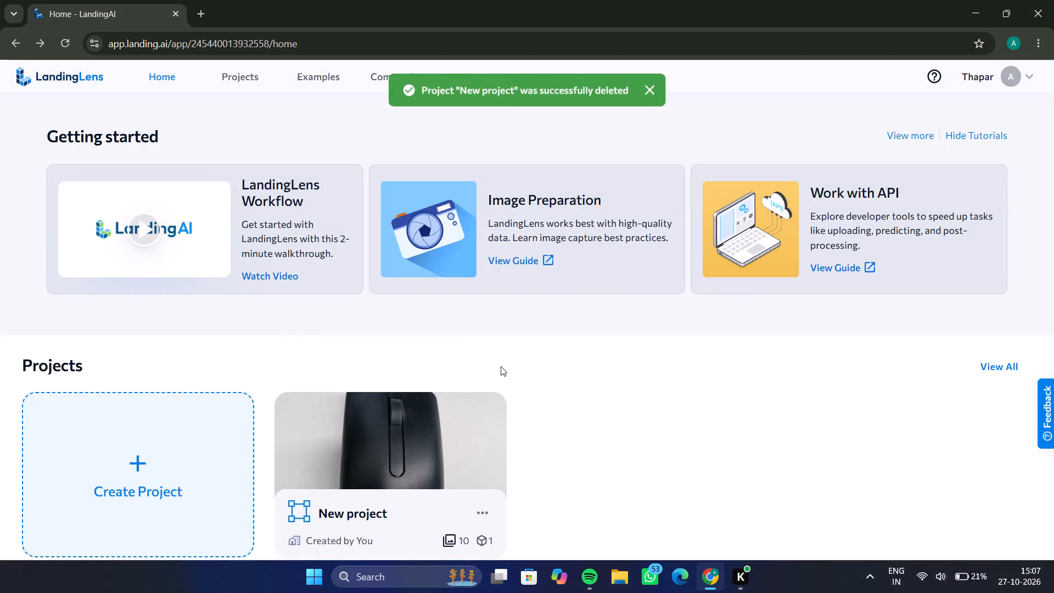
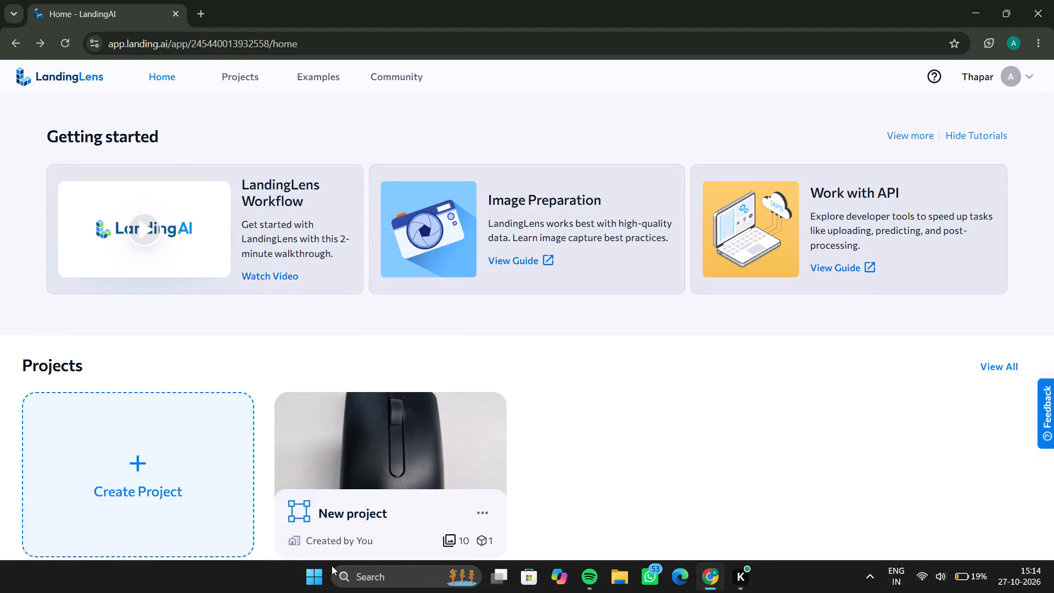
Create another new project from the Projects section of the LandingLens home page.
{"action": "scroll", "coordinate": [362, 526], "scroll_direction": "down", "scroll_amount": 2}
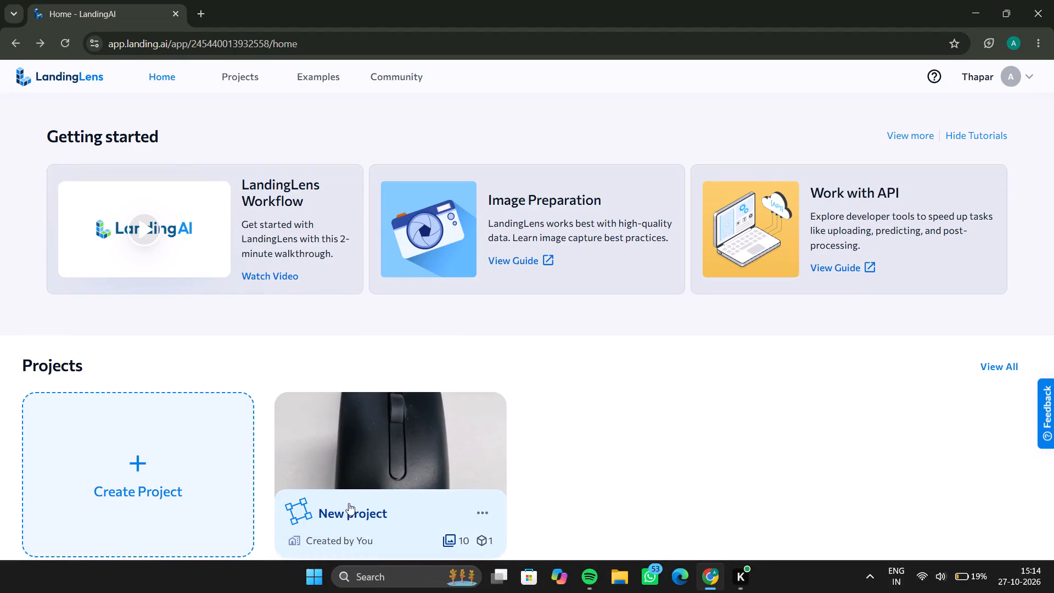
{"action": "left_click", "coordinate": [166, 483]}
{"action": "left_click", "coordinate": [166, 483]}
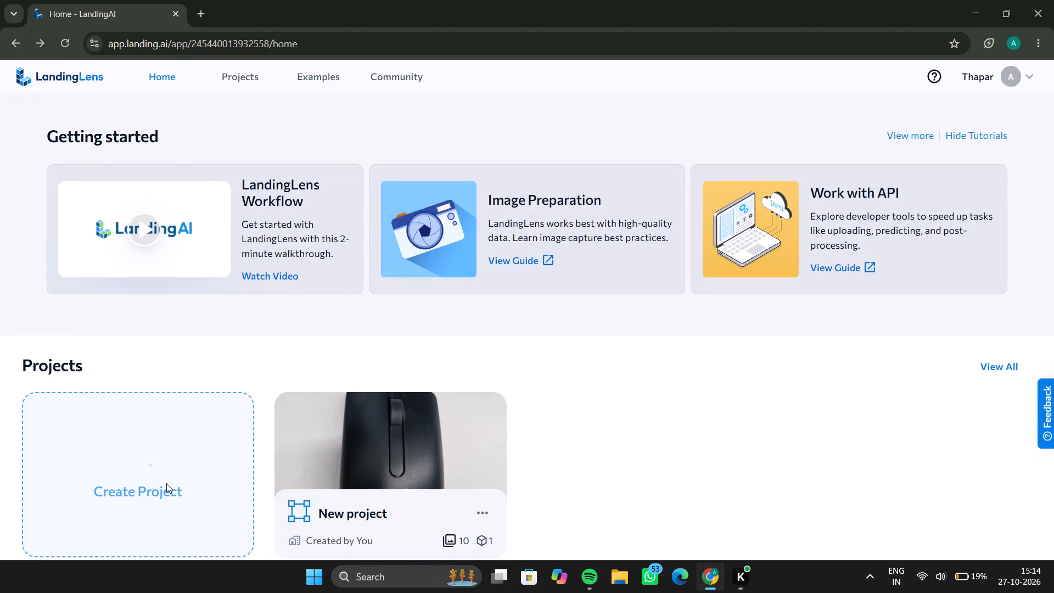
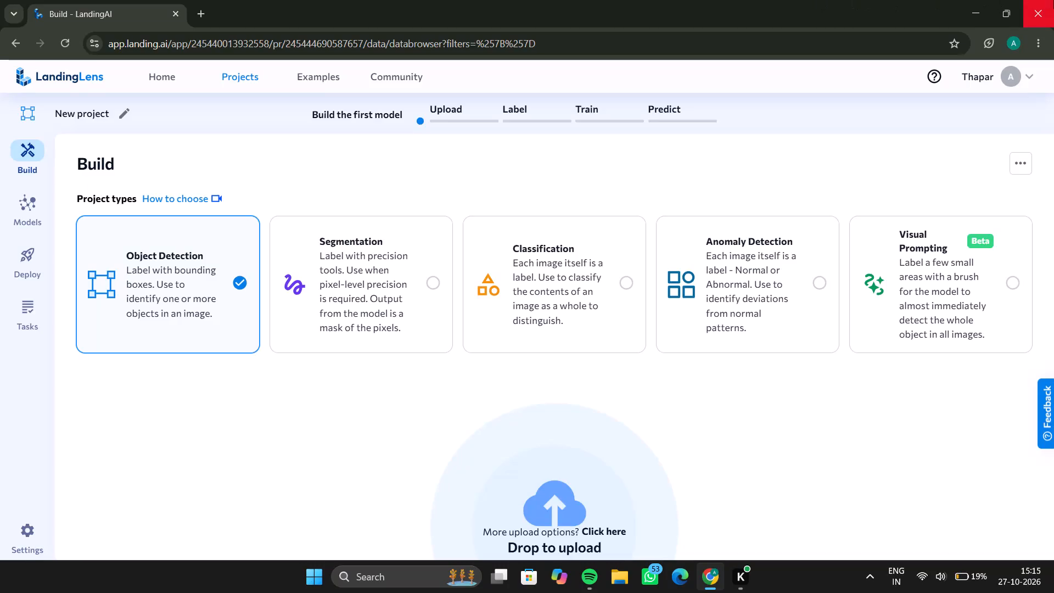
Close the Chrome browser window with the new LandingLens project.
{"action": "left_click", "coordinate": [1053, 0]}
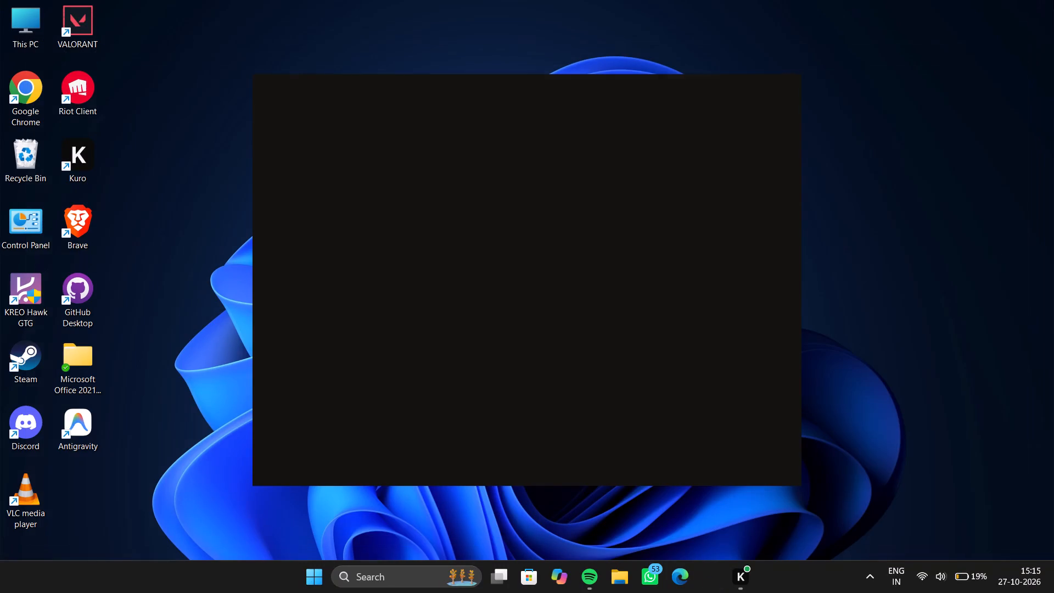
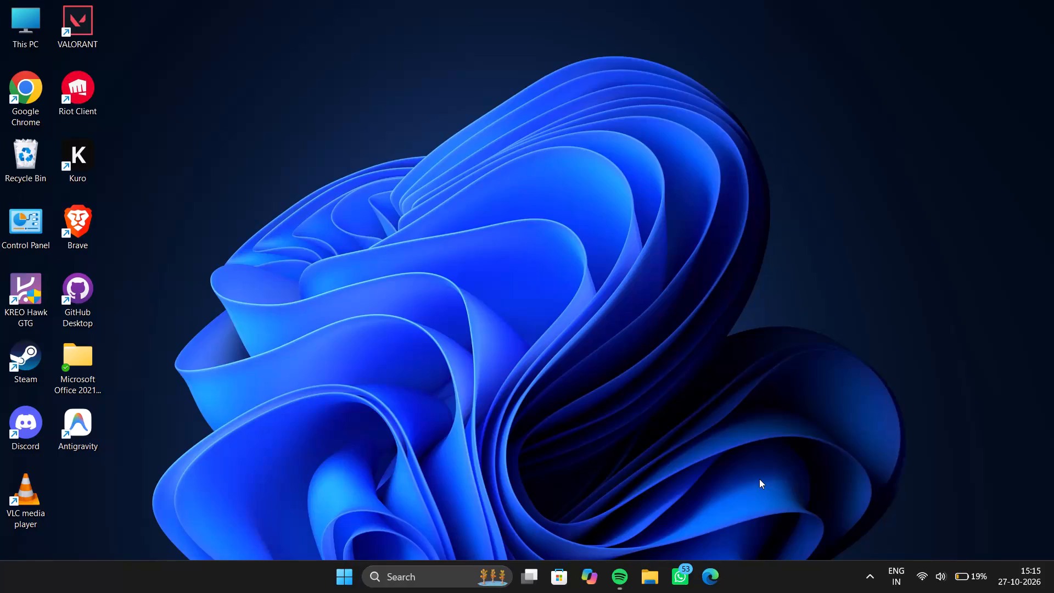
Shut down Windows from the desktop, accepting the default power option.
{"action": "key", "text": "alt+F4"}
{"action": "key", "text": "Return"}
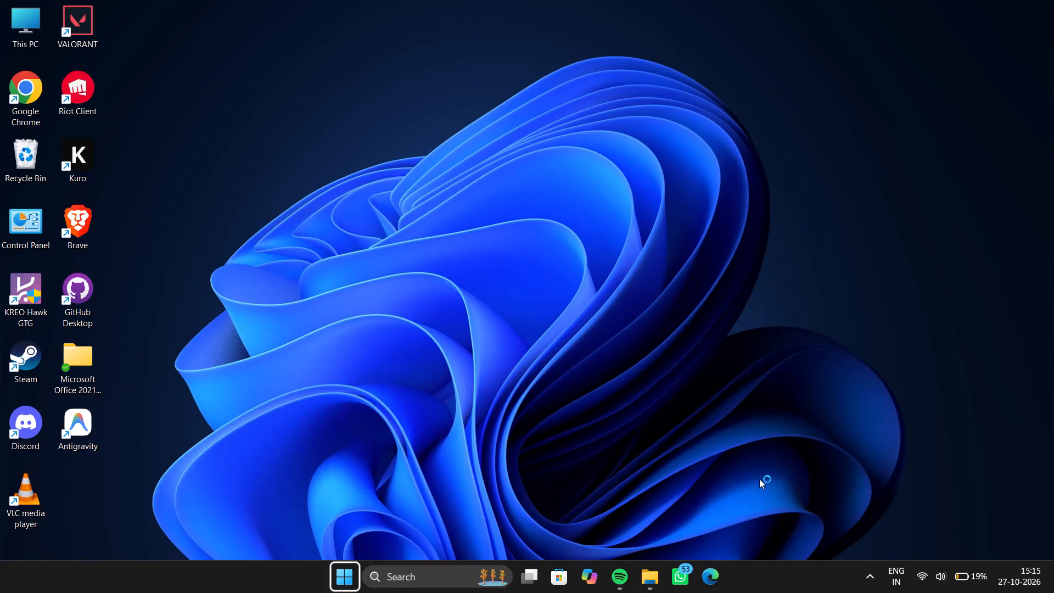